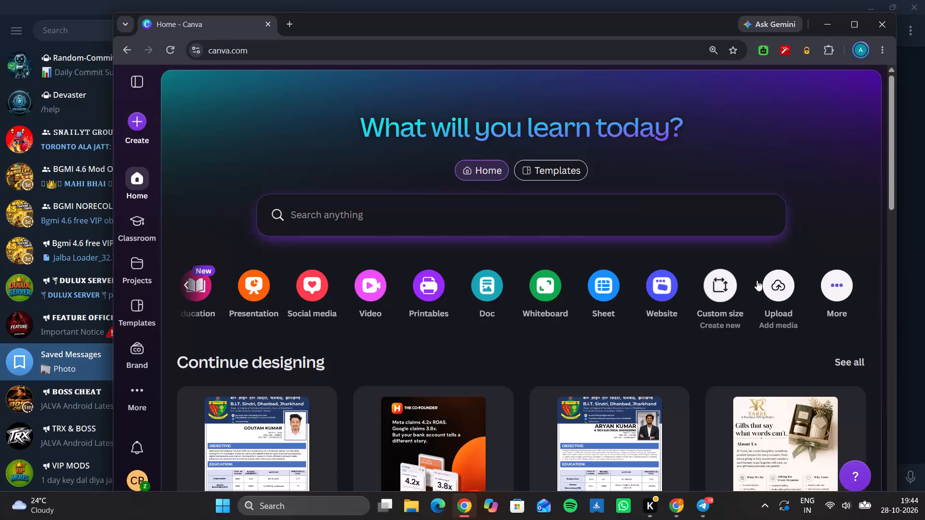
Upload the certificate image 1.png from the Telegram Desktop downloads folder.
scroll(433, 369, "right", 1)
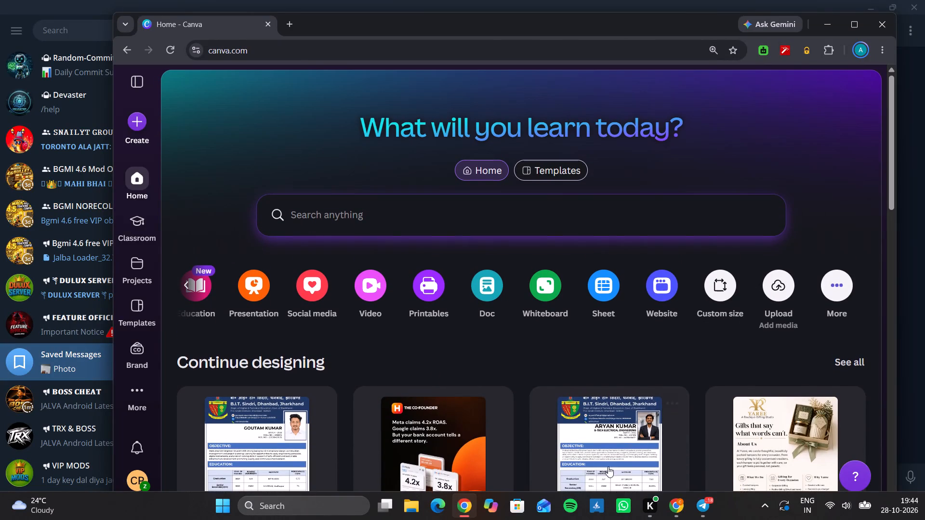
left_click(785, 302)
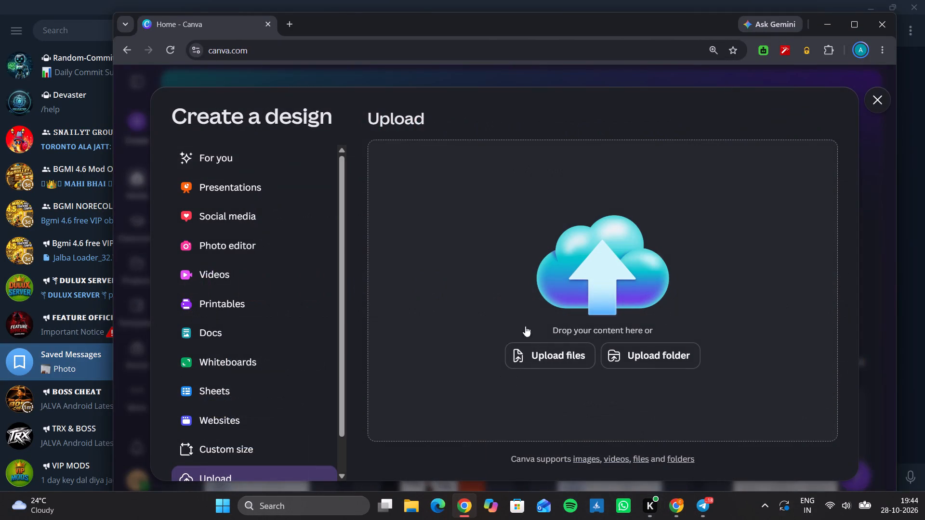
left_click(526, 357)
left_click(264, 196)
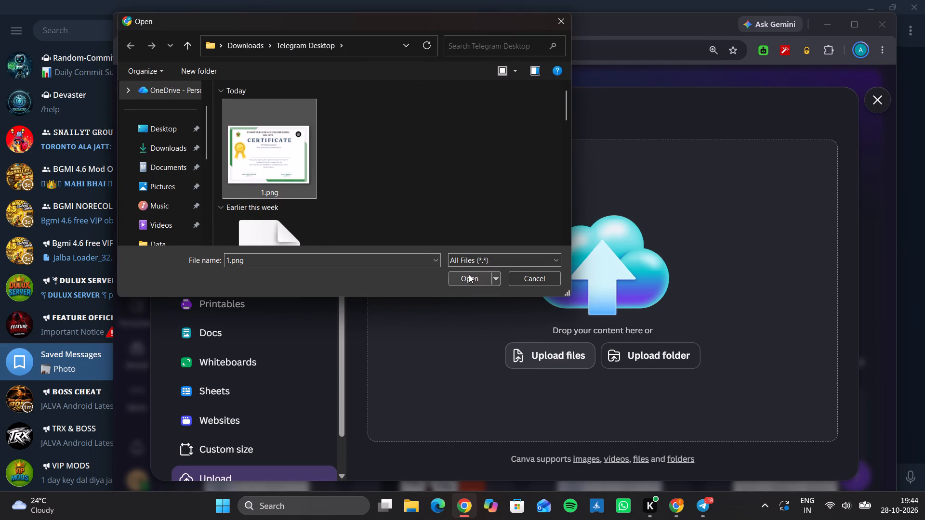
left_click(469, 274)
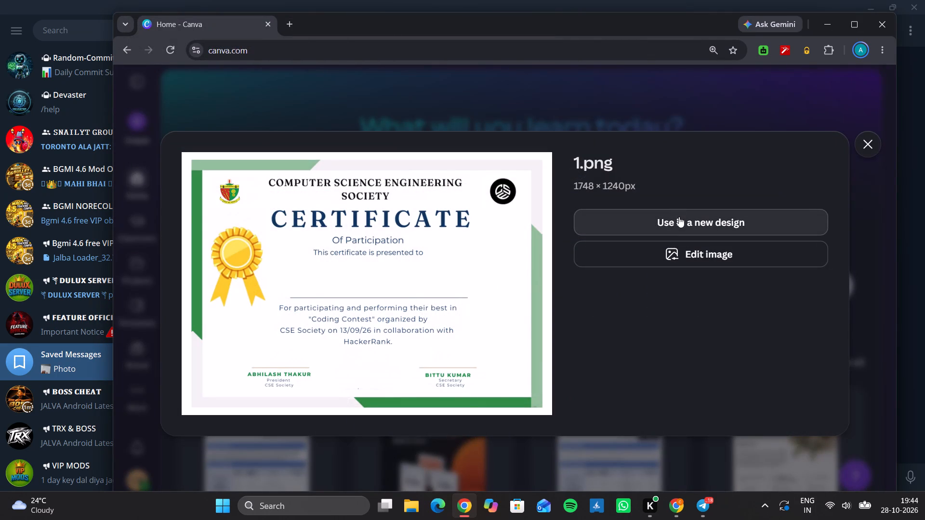
Create a new custom-size design of 1748 × 1240 px from the uploaded certificate image.
left_click(679, 217)
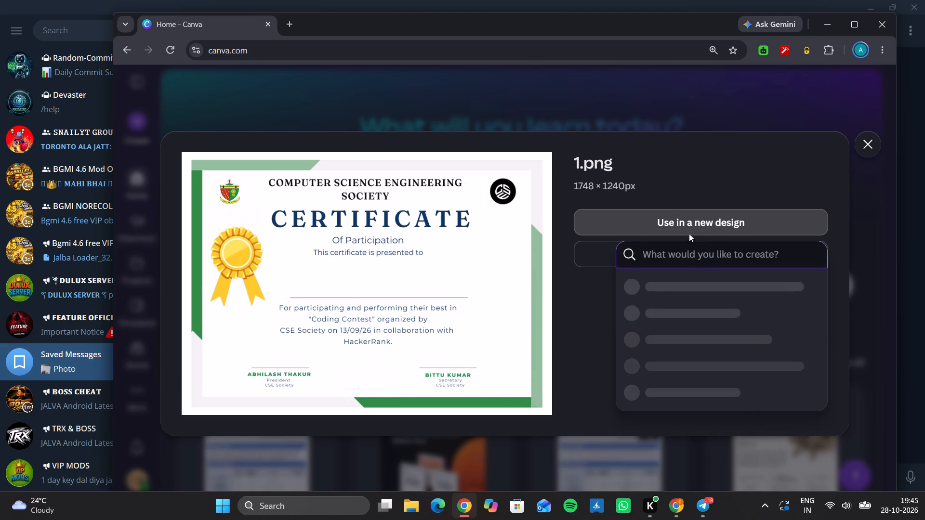
left_click(660, 271)
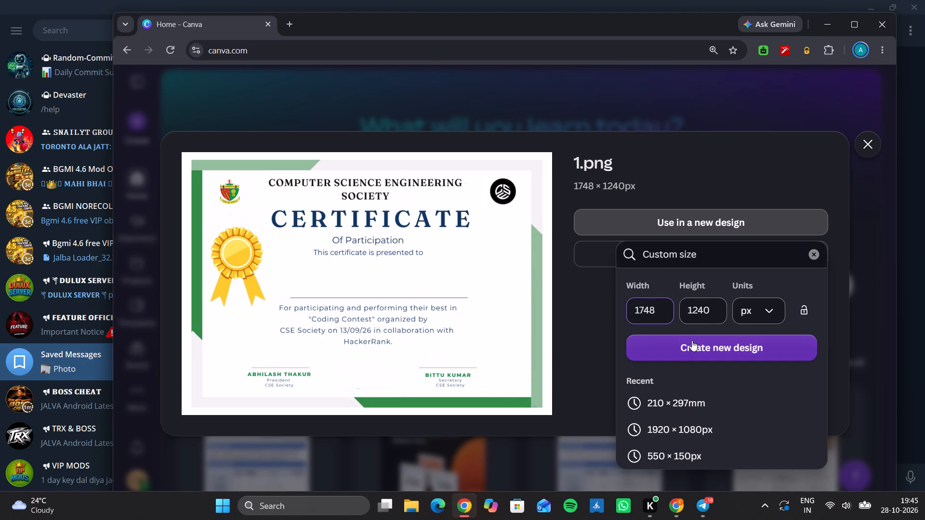
left_click(692, 340)
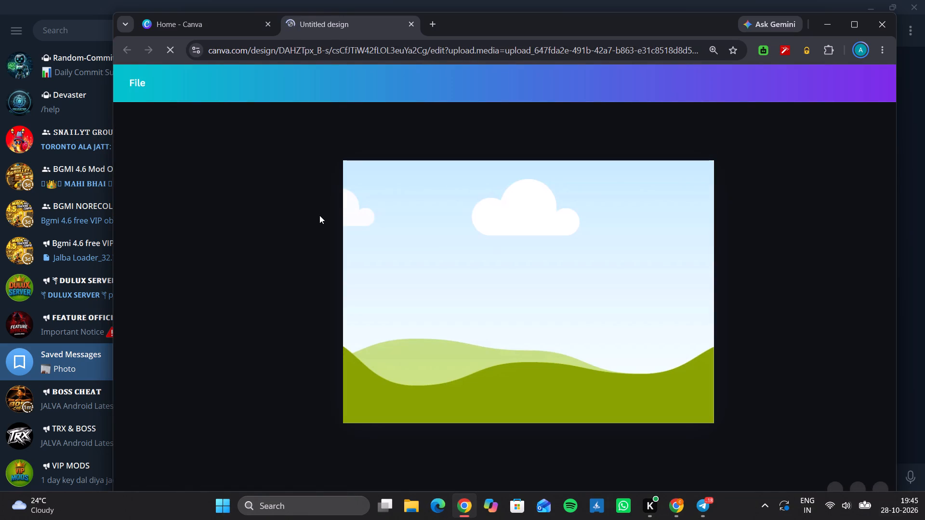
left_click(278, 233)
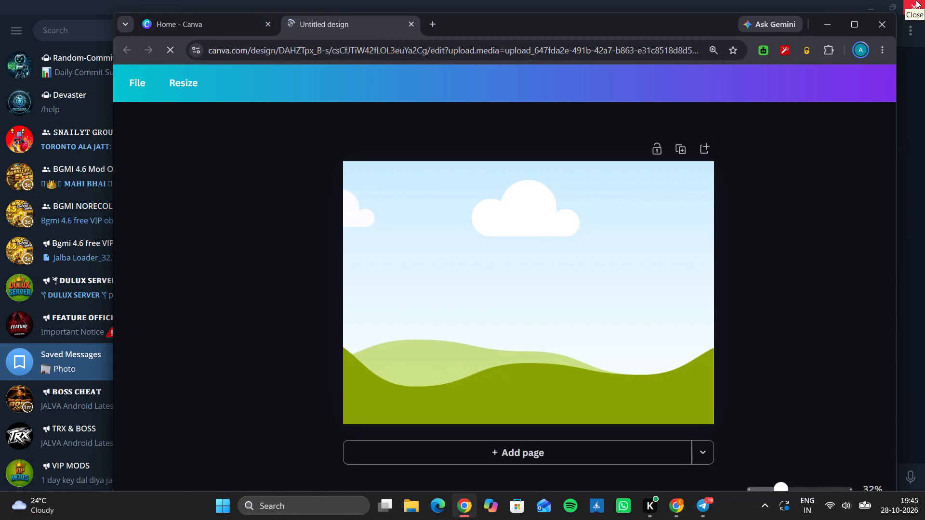
Start uploading another file to the design's uploads, browsing to the Telegram Desktop folder in Downloads.
left_click(312, 311)
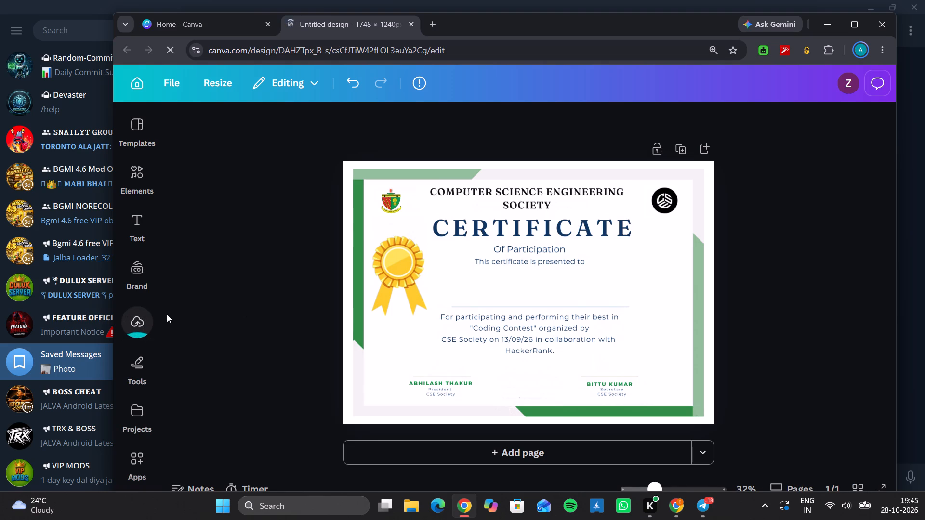
left_click(147, 316)
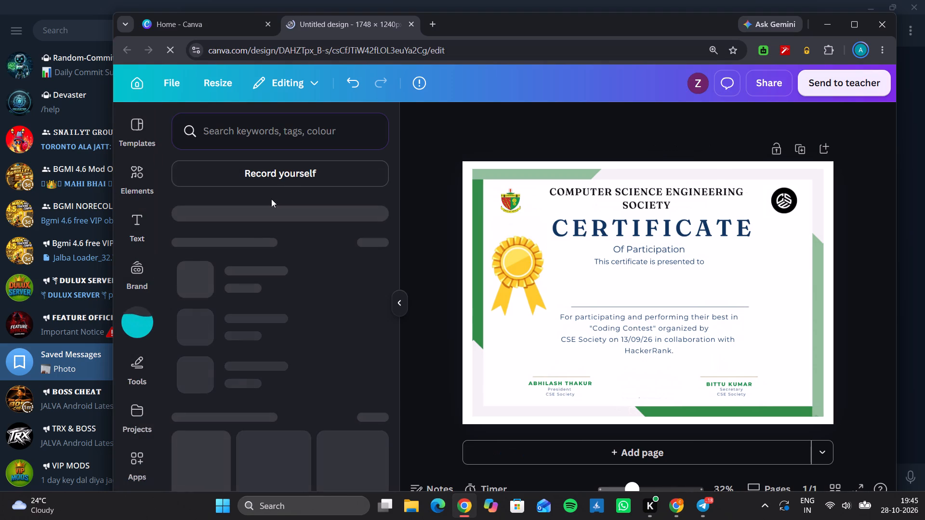
left_click(311, 166)
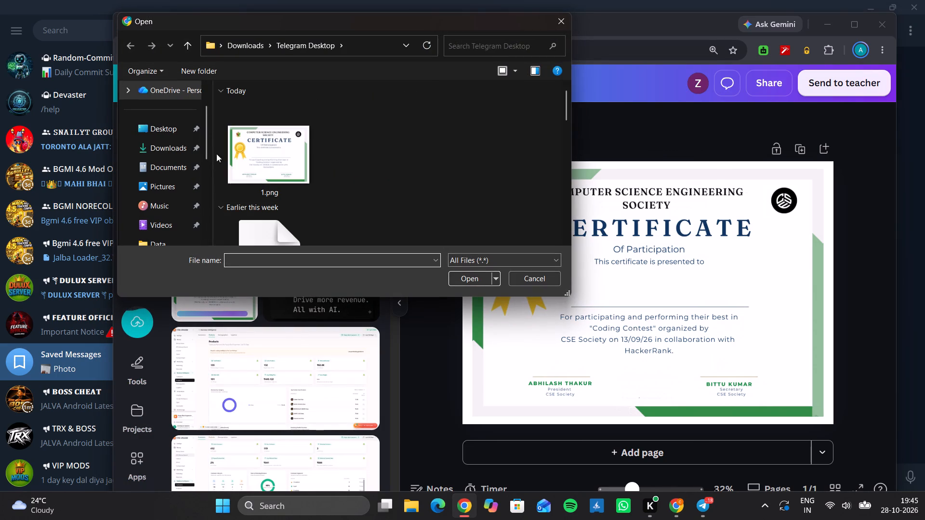
left_click(173, 147)
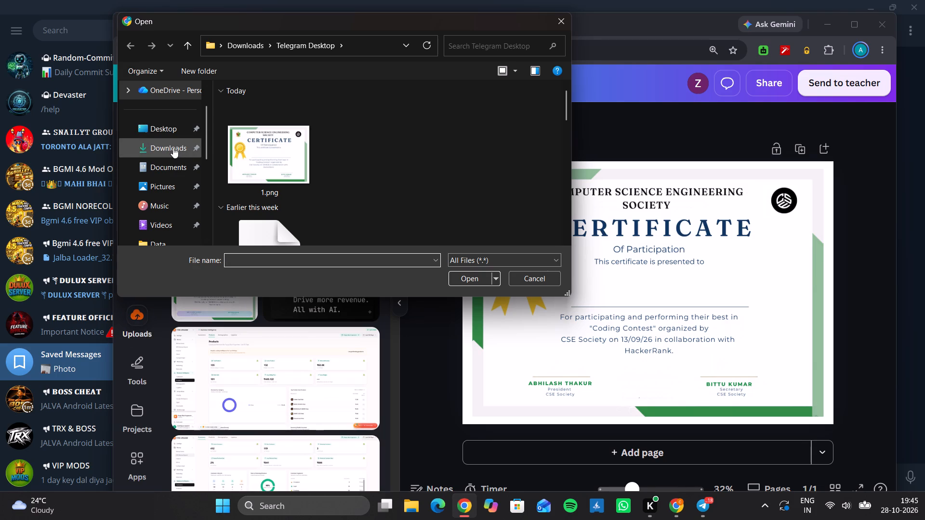
double_click(318, 146)
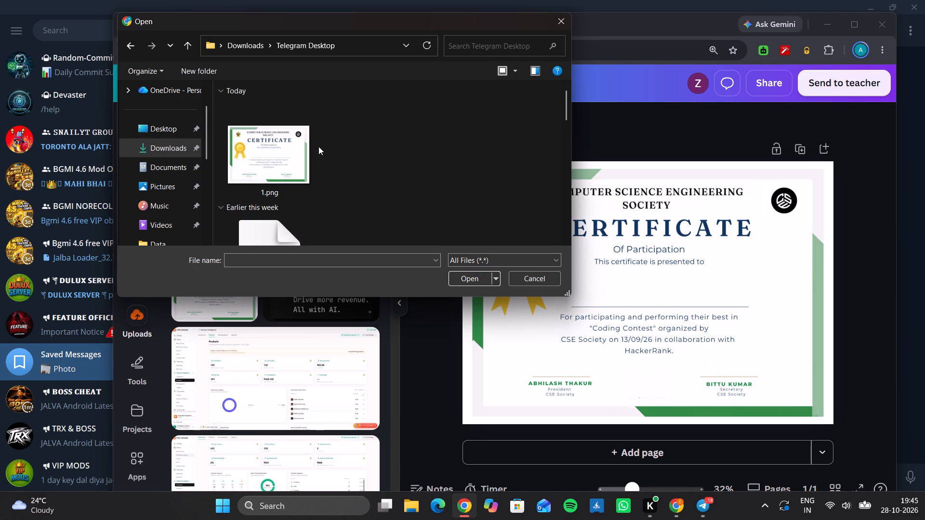
left_click(364, 171)
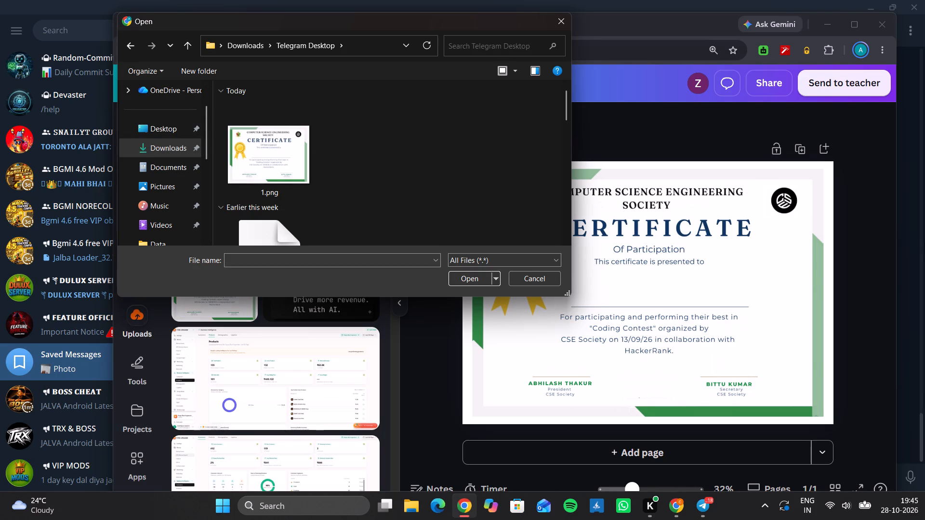
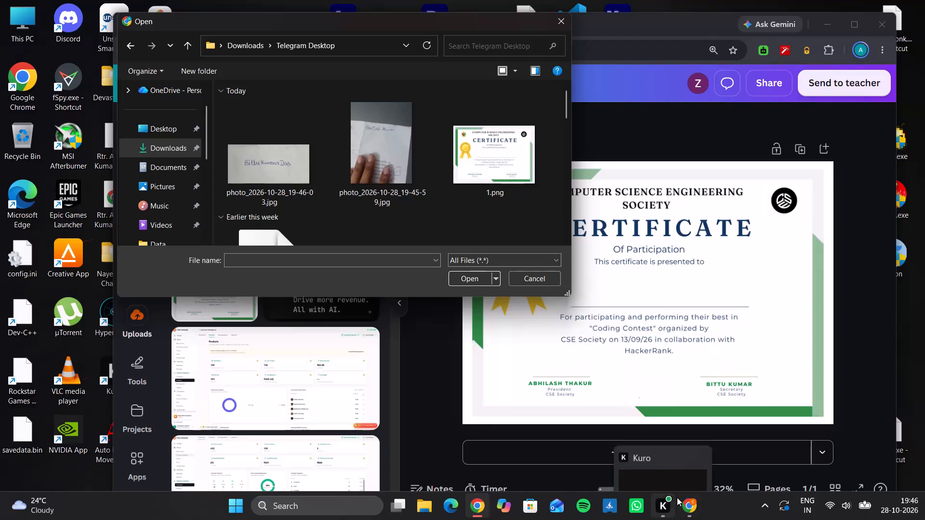
Upload the two handwritten signature photos, photo_2026-10-28_19-45-59.jpg and photo_2026-10-28_19-46-03.jpg, to the design's uploads.
left_click(345, 177)
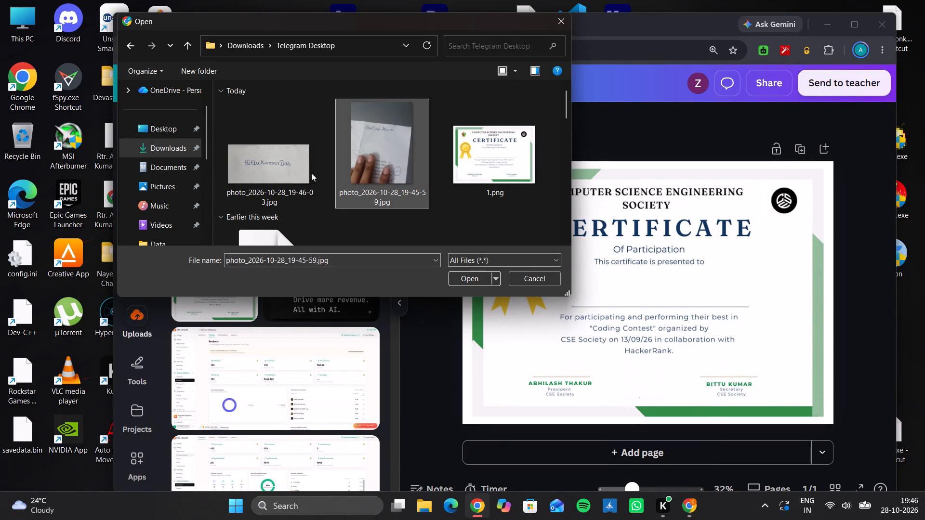
left_click(277, 170, "ctrl")
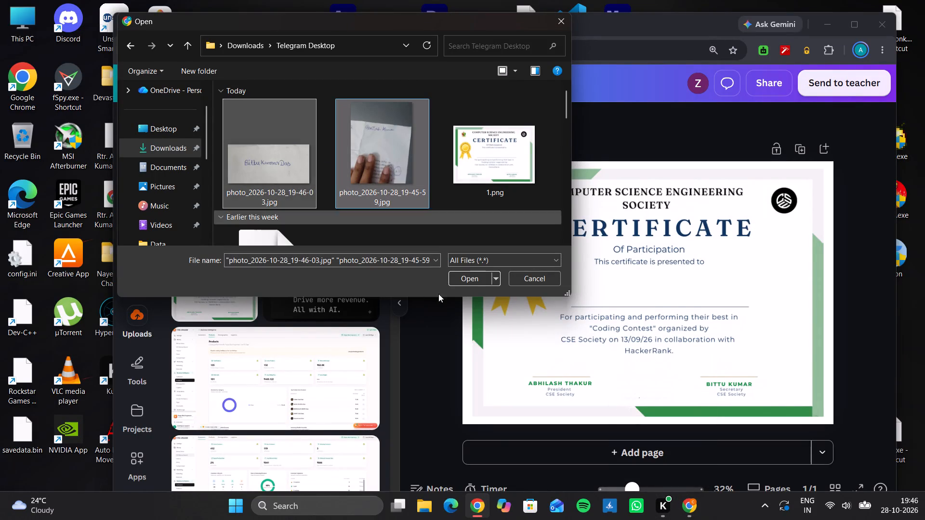
left_click(474, 282)
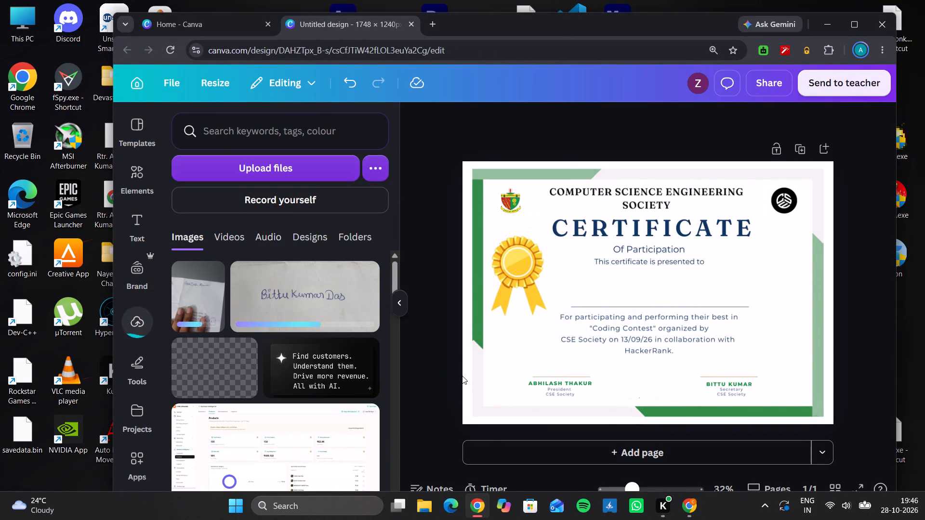
Add the uploaded photo of the secretary's signature to the certificate and remove its background.
left_click(281, 300)
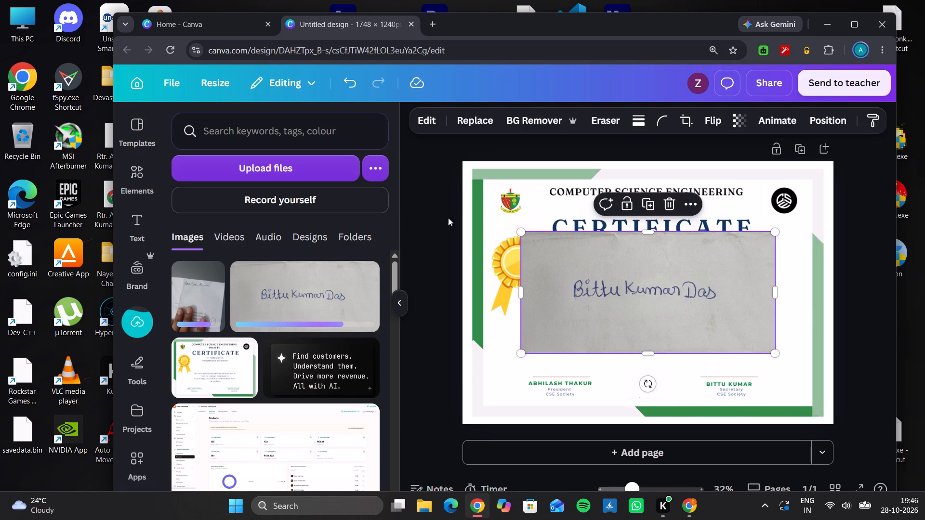
left_click(530, 118)
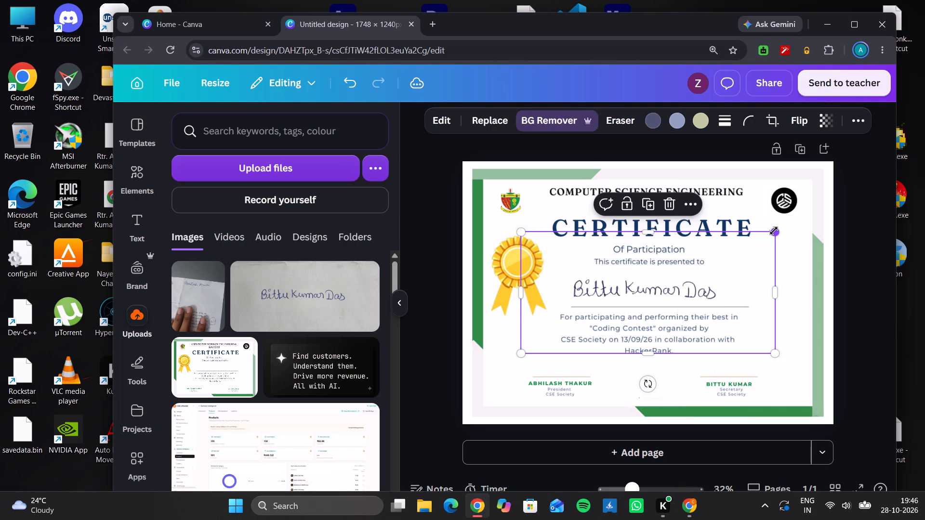
Shrink the secretary's signature and position it just above the Secretary name on the certificate.
left_click_drag(774, 231, 737, 257)
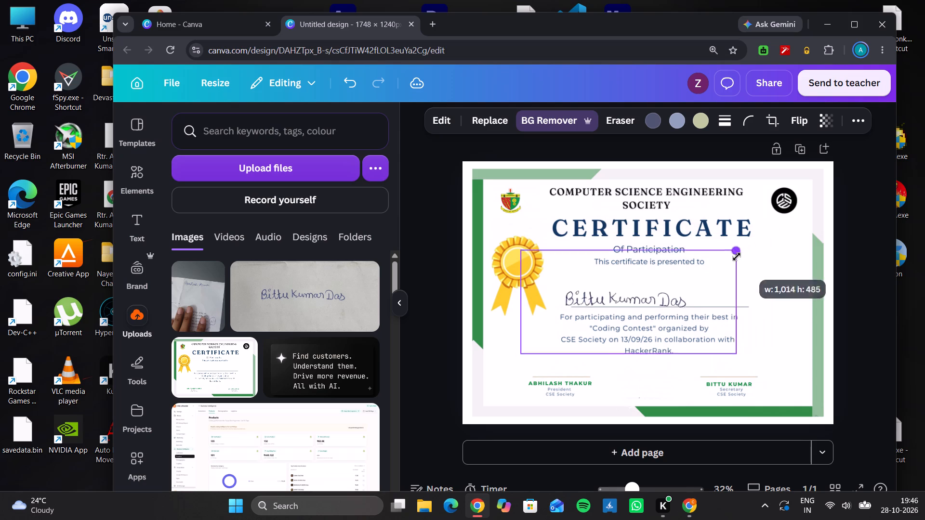
left_click_drag(737, 257, 664, 284)
left_click_drag(606, 303, 744, 353)
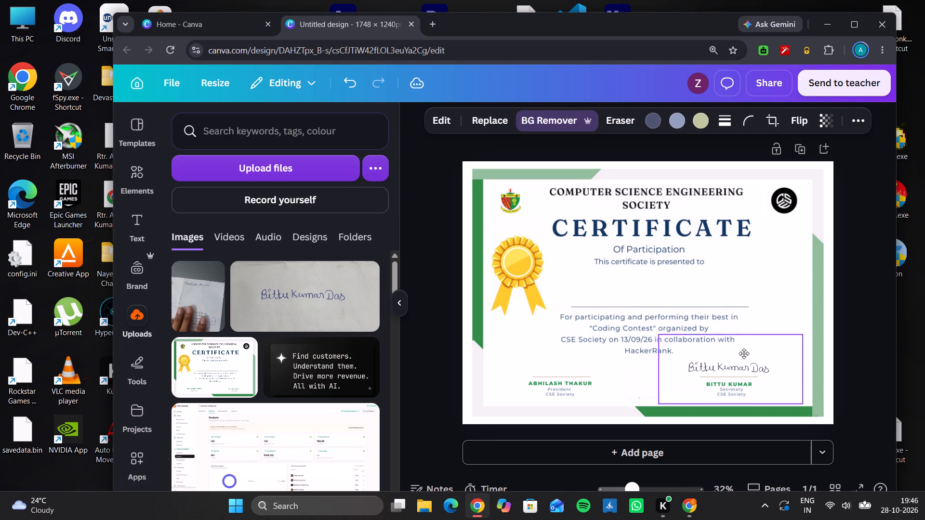
left_click_drag(744, 353, 740, 354)
left_click_drag(799, 338, 781, 342)
left_click_drag(754, 353, 769, 351)
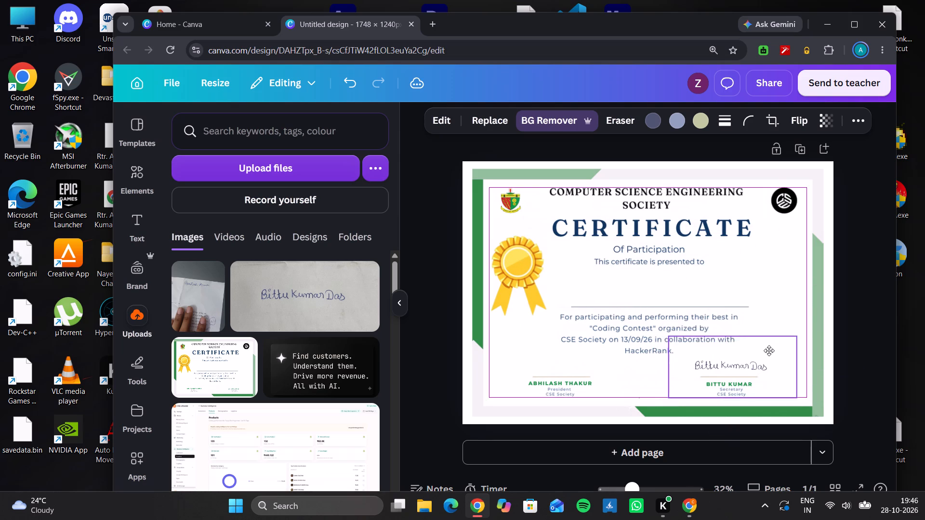
left_click_drag(769, 351, 768, 352)
left_click_drag(792, 343, 775, 353)
left_click_drag(754, 371, 763, 364)
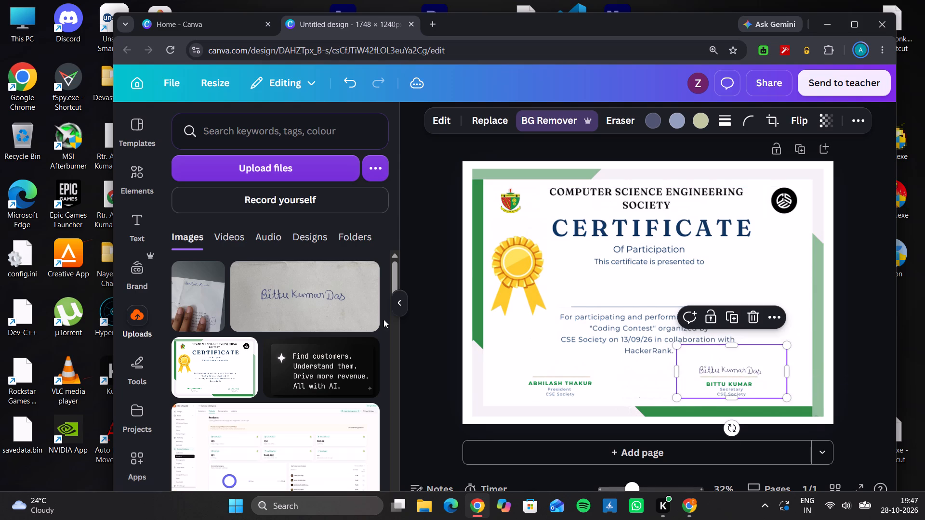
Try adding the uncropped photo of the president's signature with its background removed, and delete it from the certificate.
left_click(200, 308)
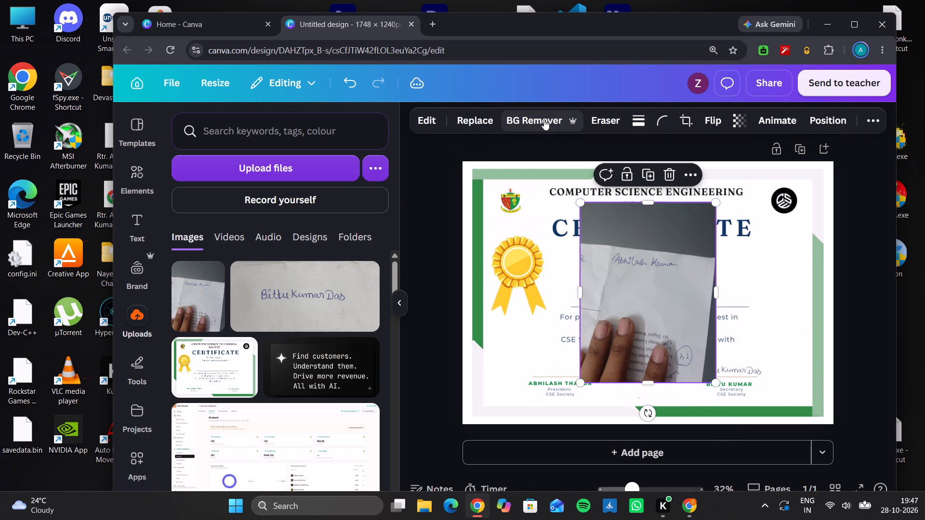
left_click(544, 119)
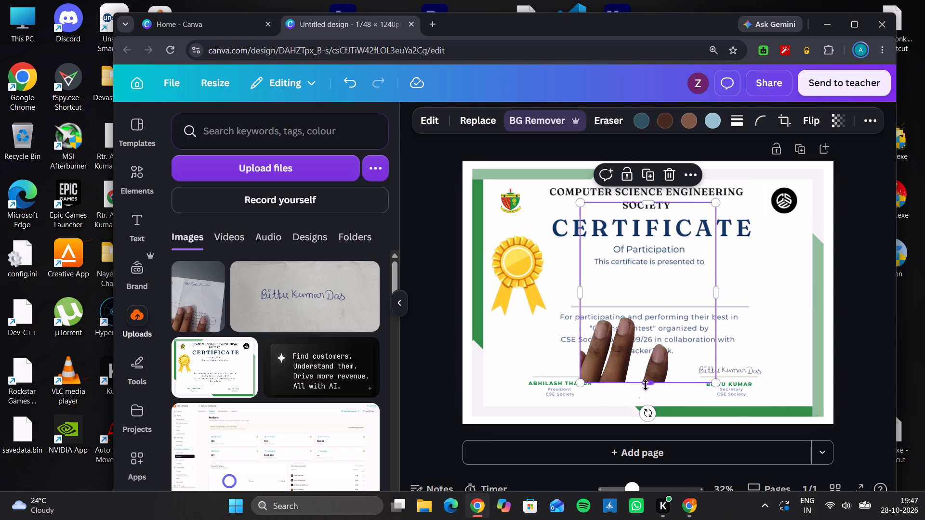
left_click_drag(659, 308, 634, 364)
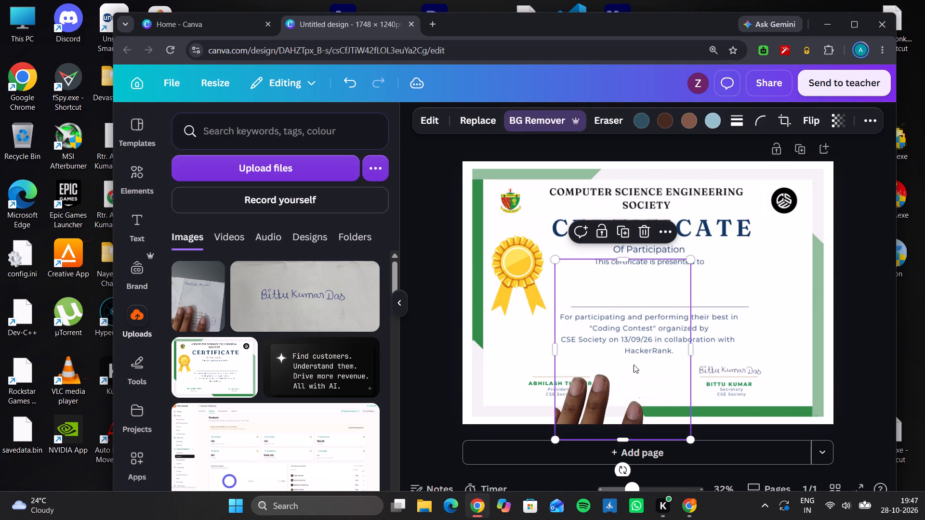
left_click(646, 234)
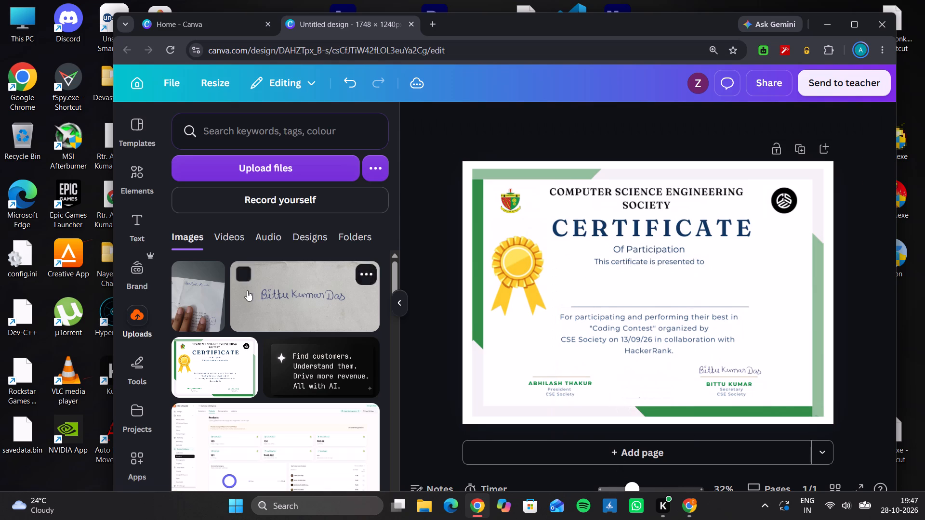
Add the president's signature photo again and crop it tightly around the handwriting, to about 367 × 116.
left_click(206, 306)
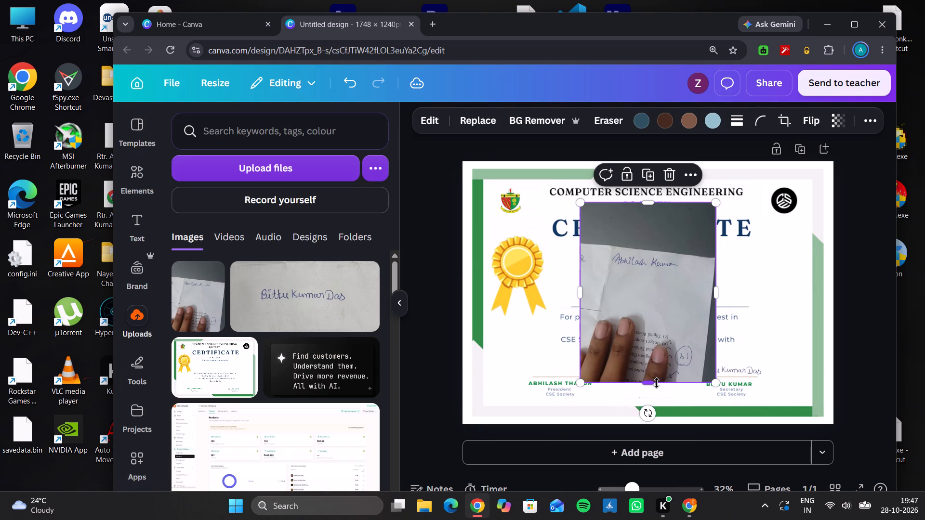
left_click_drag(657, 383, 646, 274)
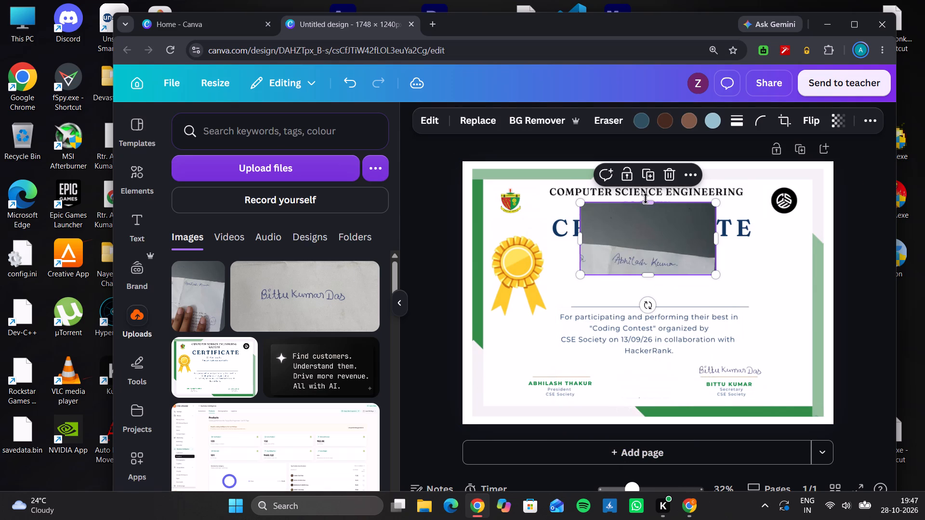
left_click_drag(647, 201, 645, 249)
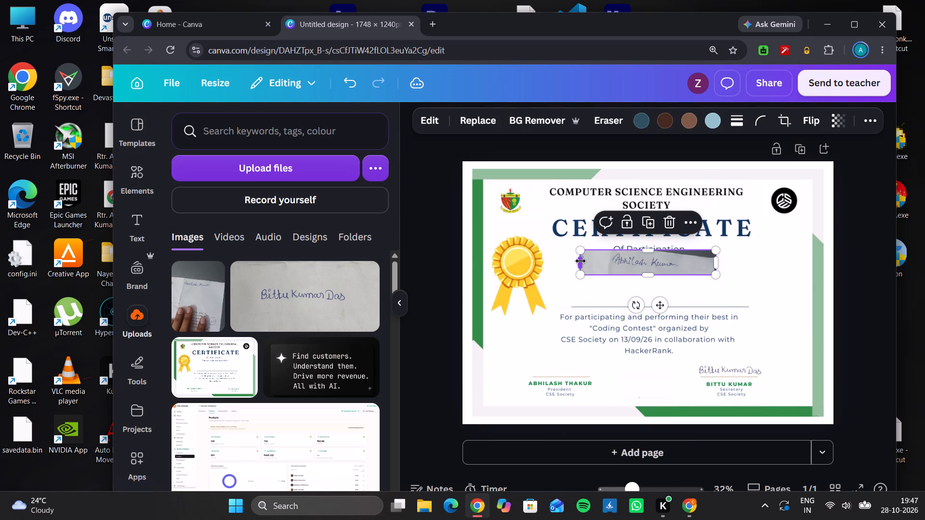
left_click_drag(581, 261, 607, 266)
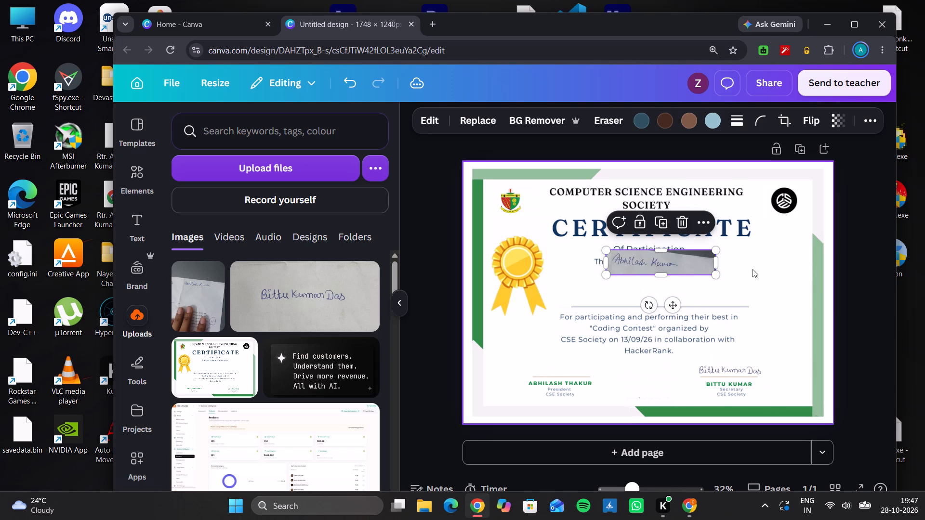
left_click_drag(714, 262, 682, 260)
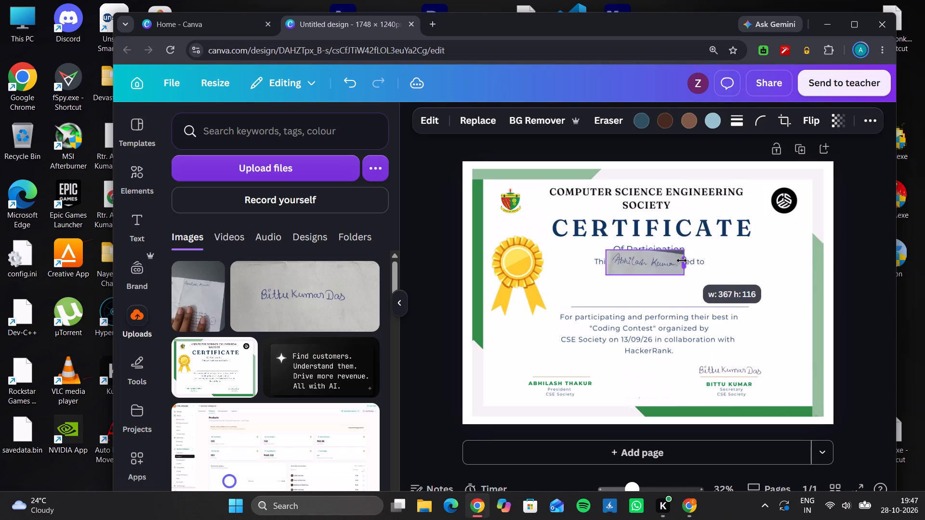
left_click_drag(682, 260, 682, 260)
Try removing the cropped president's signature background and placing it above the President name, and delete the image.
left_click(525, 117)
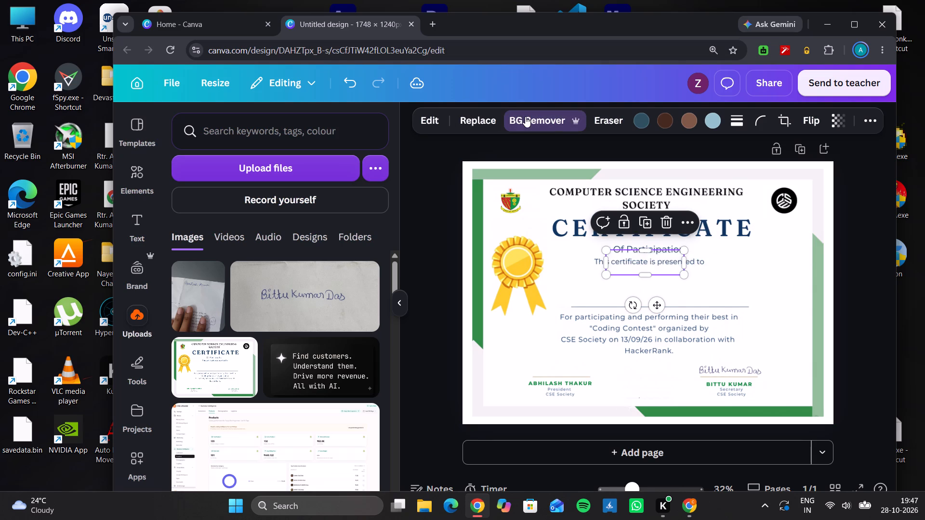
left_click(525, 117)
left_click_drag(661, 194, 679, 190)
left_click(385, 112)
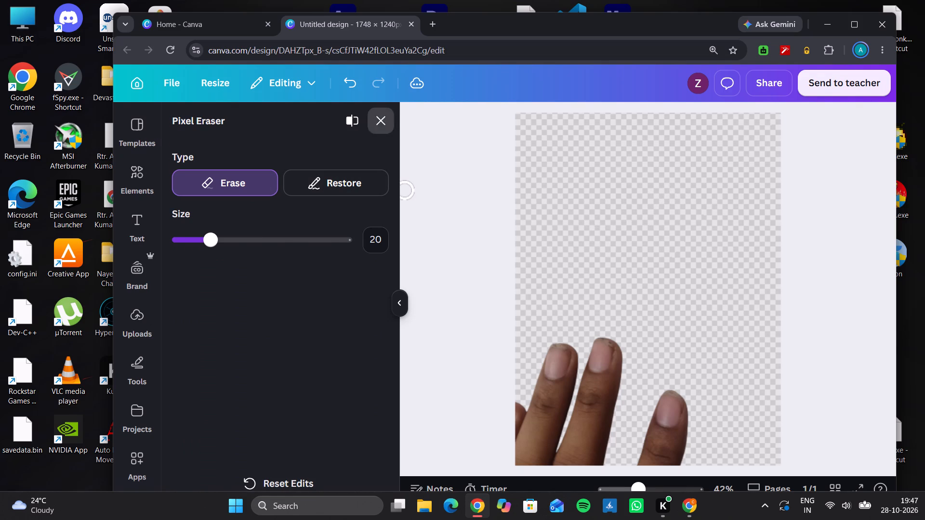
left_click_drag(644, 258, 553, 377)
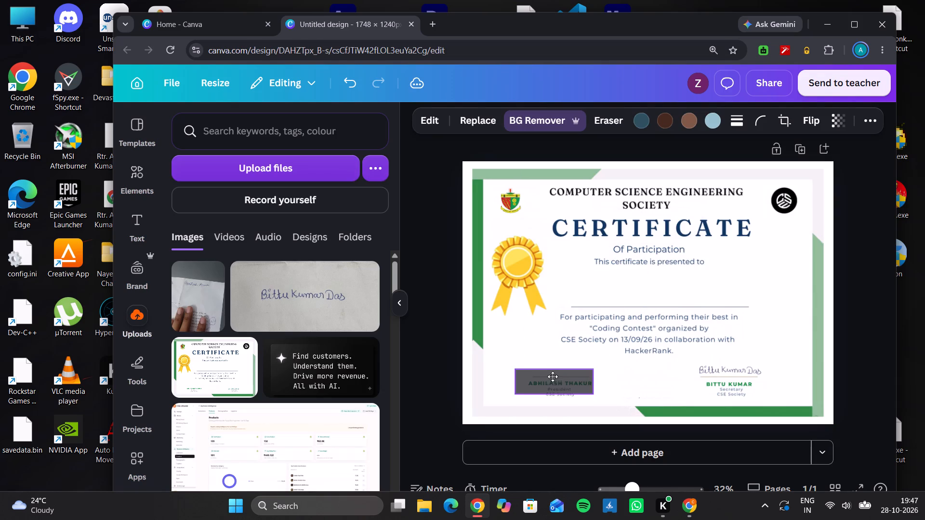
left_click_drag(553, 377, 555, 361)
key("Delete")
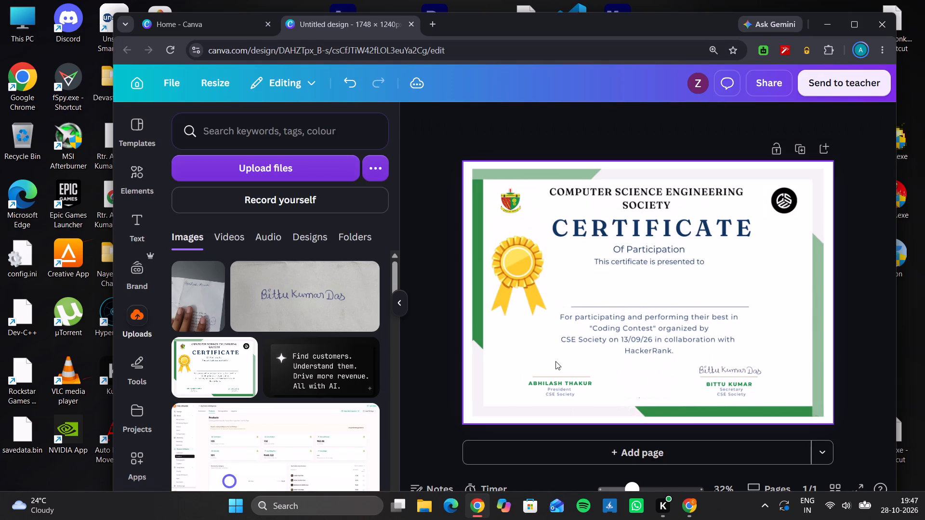
Add the president's signature photo to the certificate again and shift it towards the President name.
left_click(204, 315)
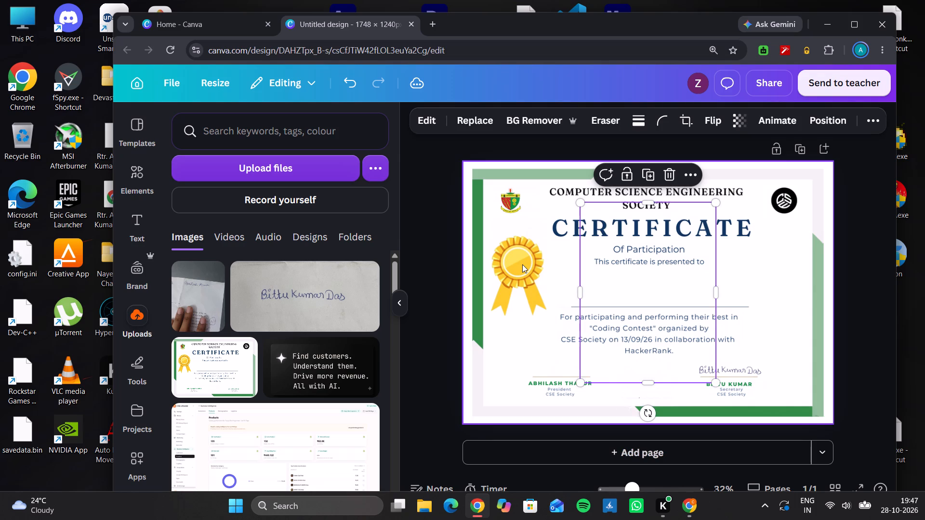
left_click_drag(658, 252, 606, 255)
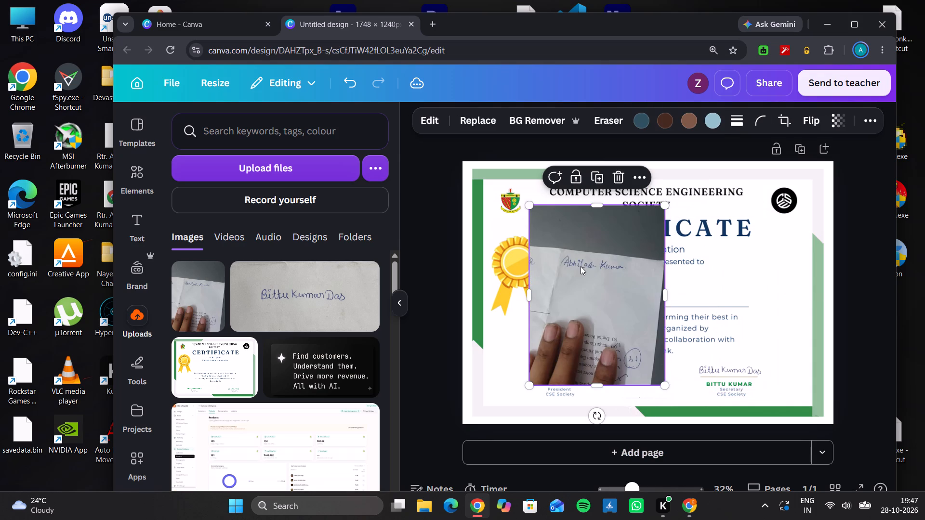
Look through the image editing tools, effects and selection options available for the president's signature photo.
left_click(430, 115)
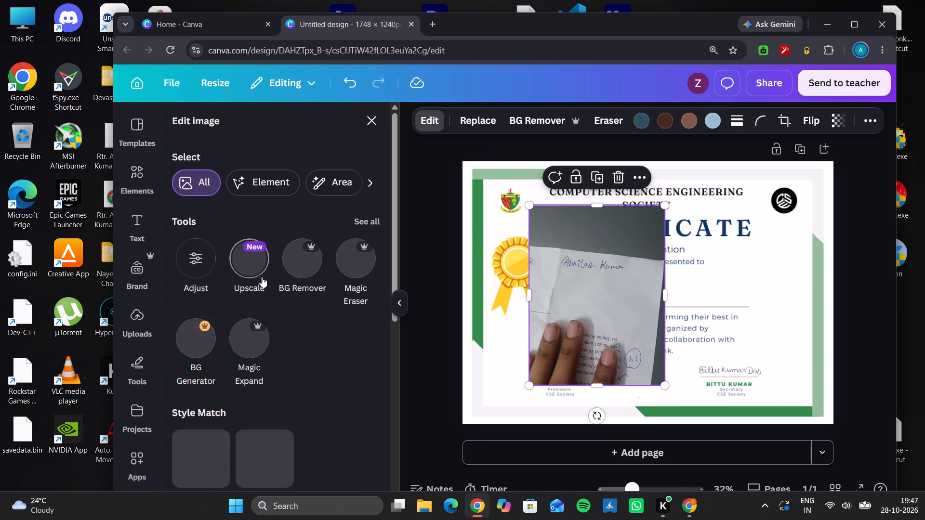
scroll(275, 352, "down", 3)
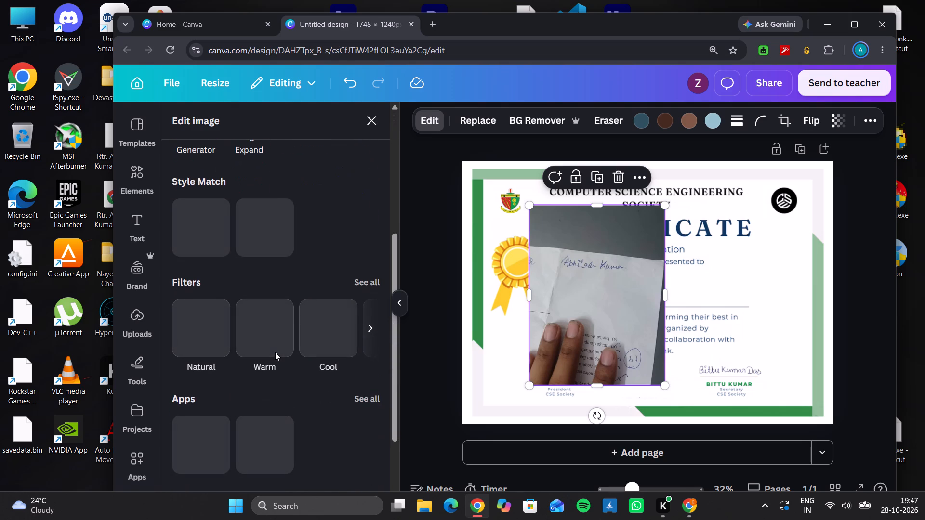
scroll(275, 352, "down", 3)
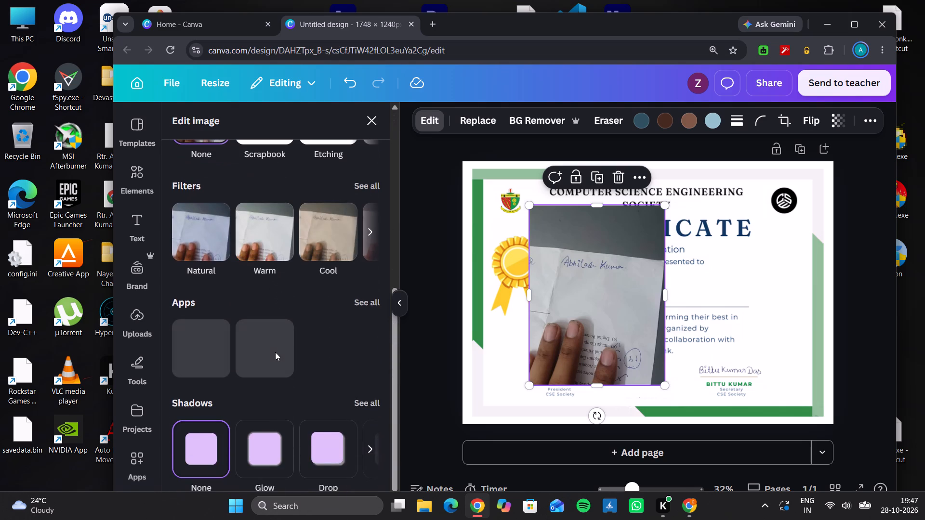
scroll(275, 352, "down", 1)
scroll(275, 352, "up", 4)
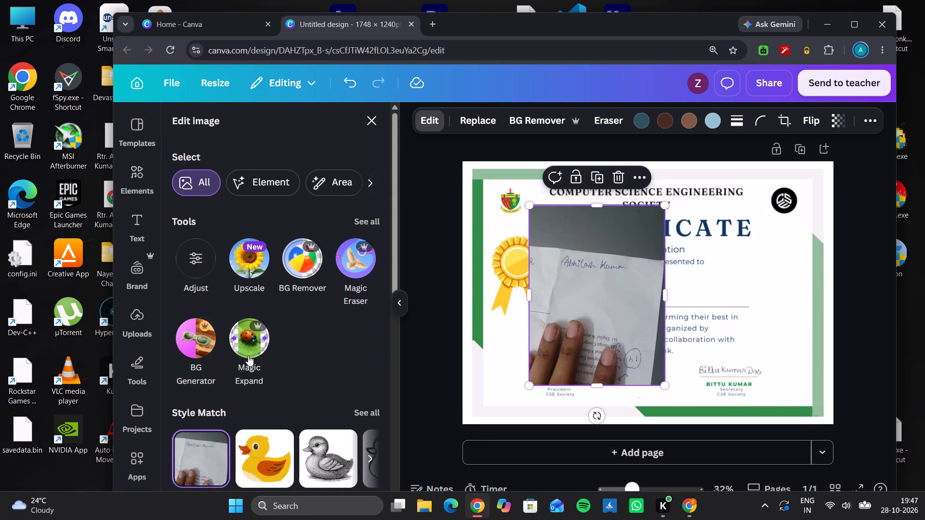
scroll(323, 178, "left", 3)
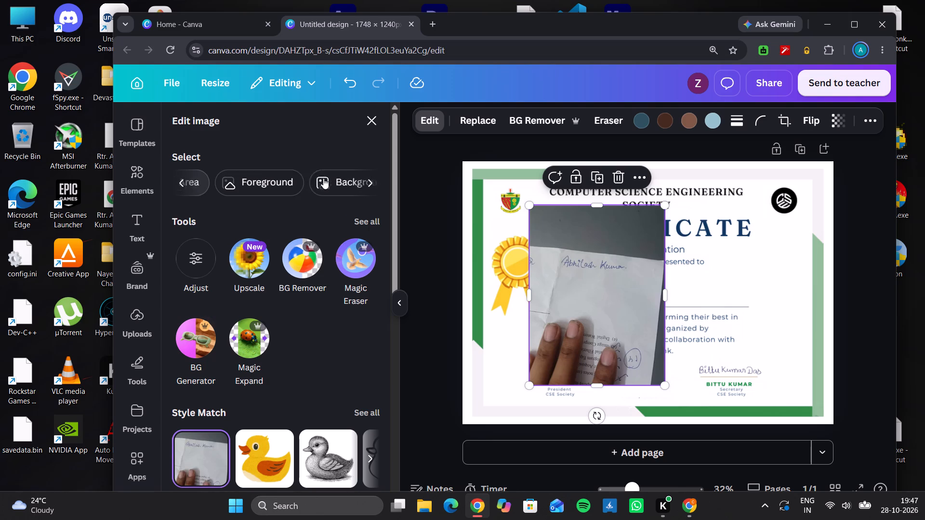
scroll(323, 178, "left", 5)
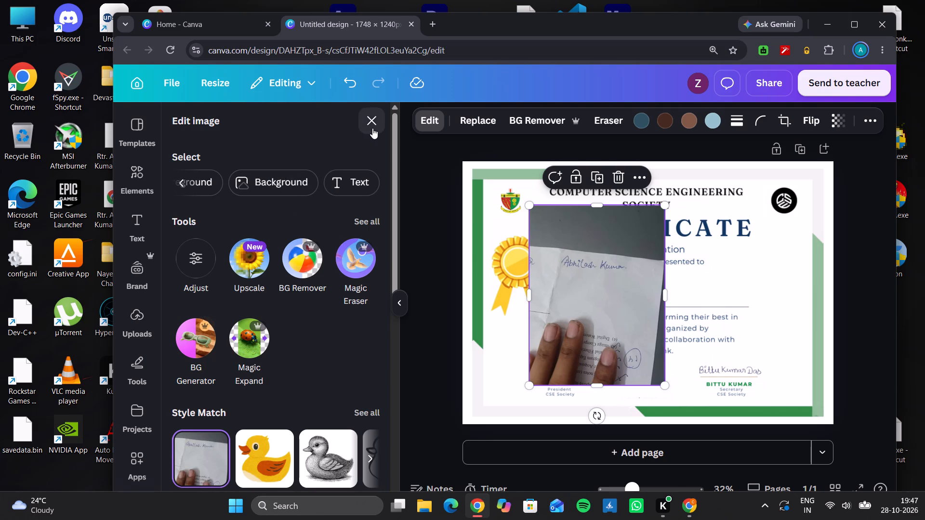
left_click(372, 128)
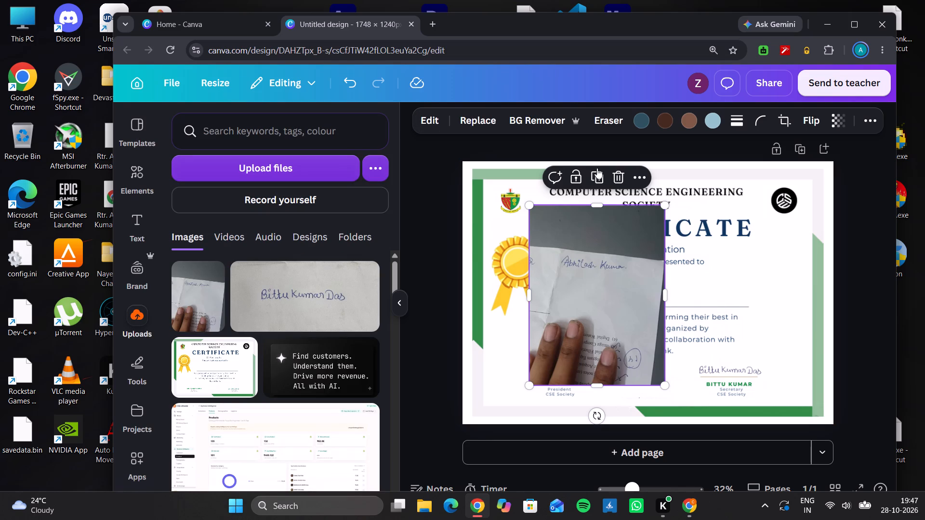
left_click(635, 175)
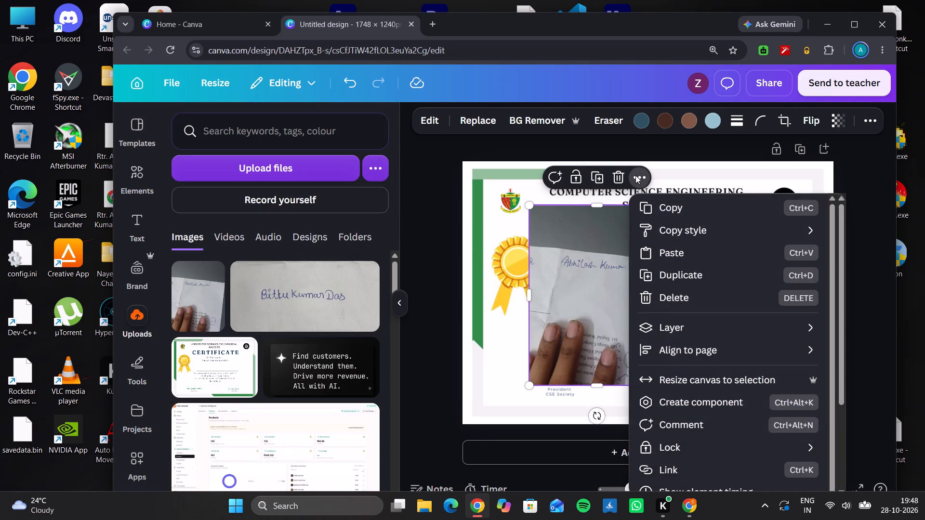
left_click(564, 295)
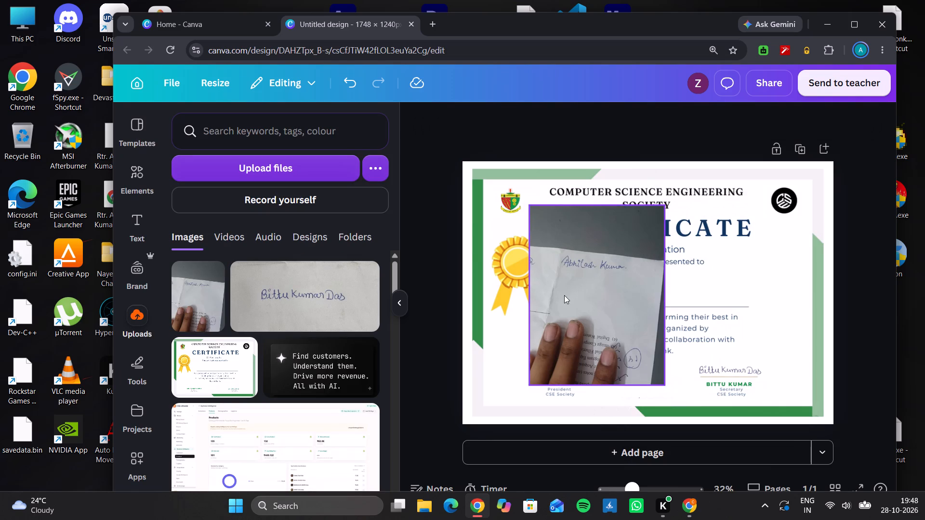
Crop most of the dark strip off the top of the president's signature photo.
left_click(588, 215)
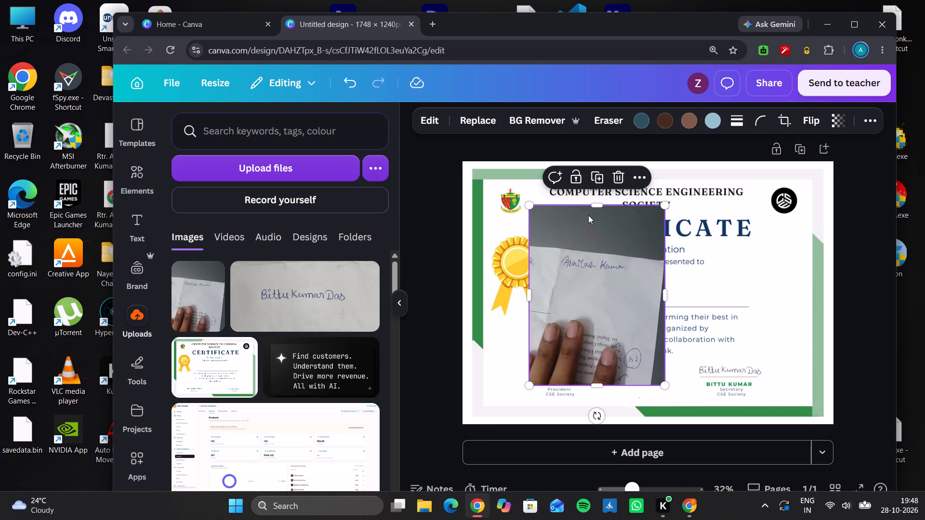
left_click_drag(596, 204, 604, 244)
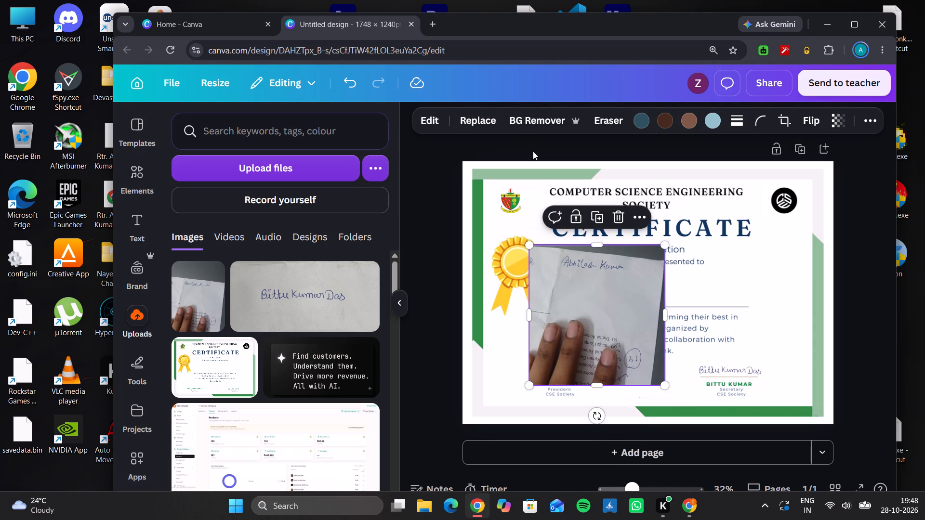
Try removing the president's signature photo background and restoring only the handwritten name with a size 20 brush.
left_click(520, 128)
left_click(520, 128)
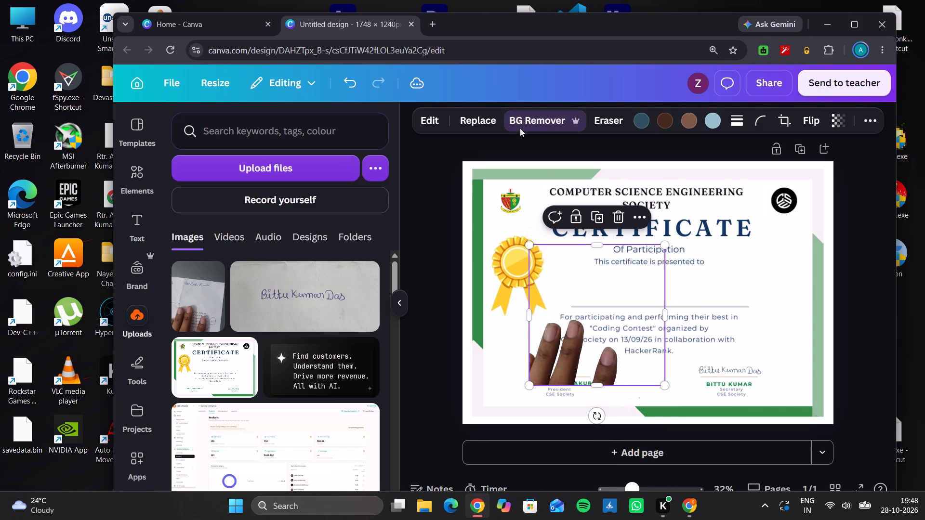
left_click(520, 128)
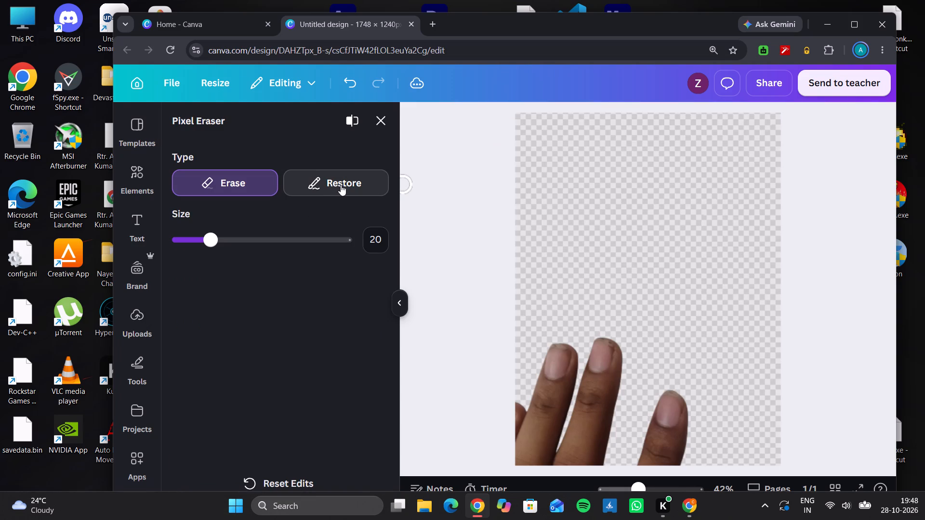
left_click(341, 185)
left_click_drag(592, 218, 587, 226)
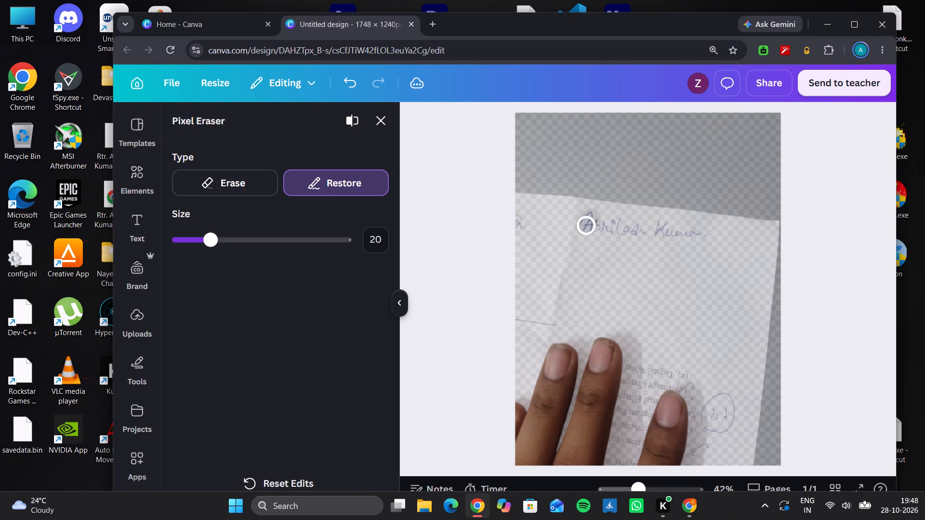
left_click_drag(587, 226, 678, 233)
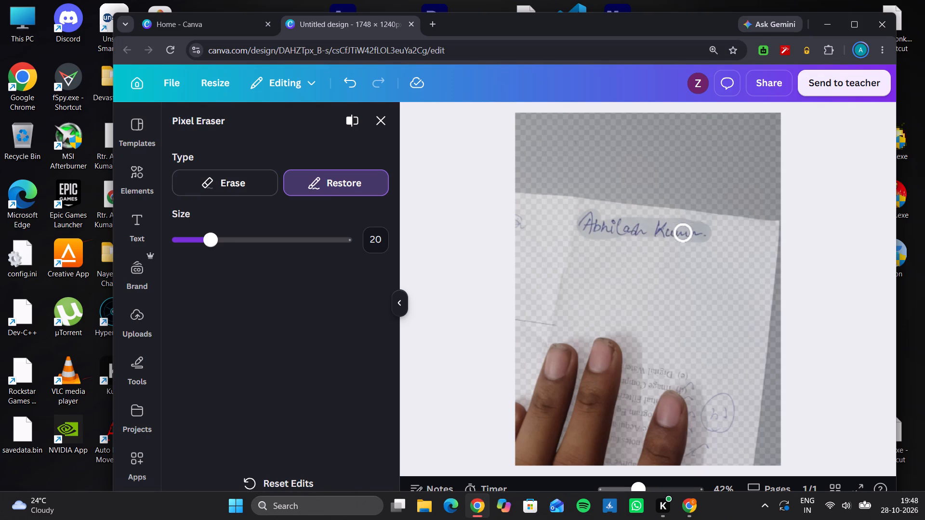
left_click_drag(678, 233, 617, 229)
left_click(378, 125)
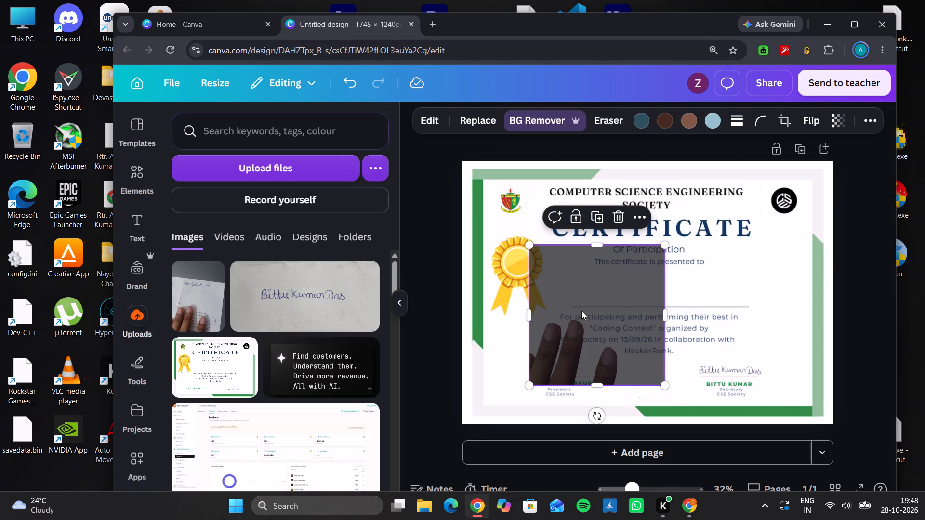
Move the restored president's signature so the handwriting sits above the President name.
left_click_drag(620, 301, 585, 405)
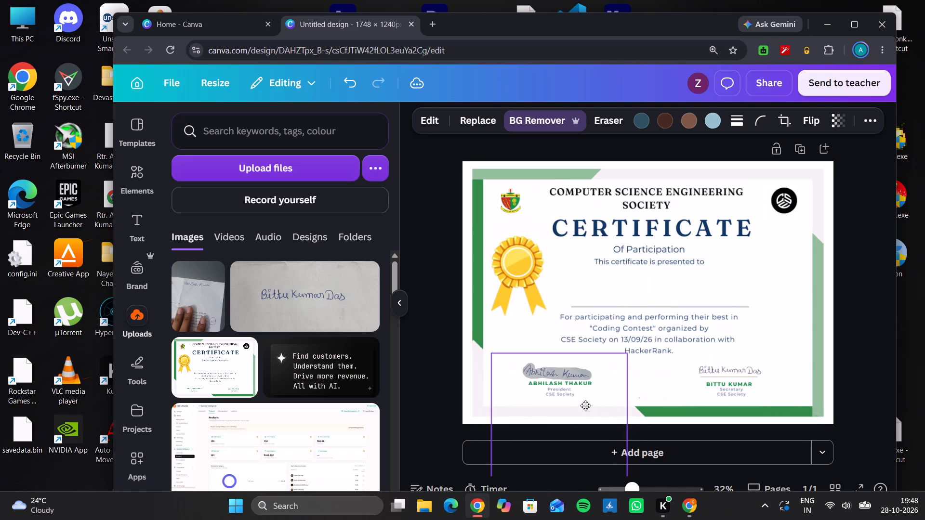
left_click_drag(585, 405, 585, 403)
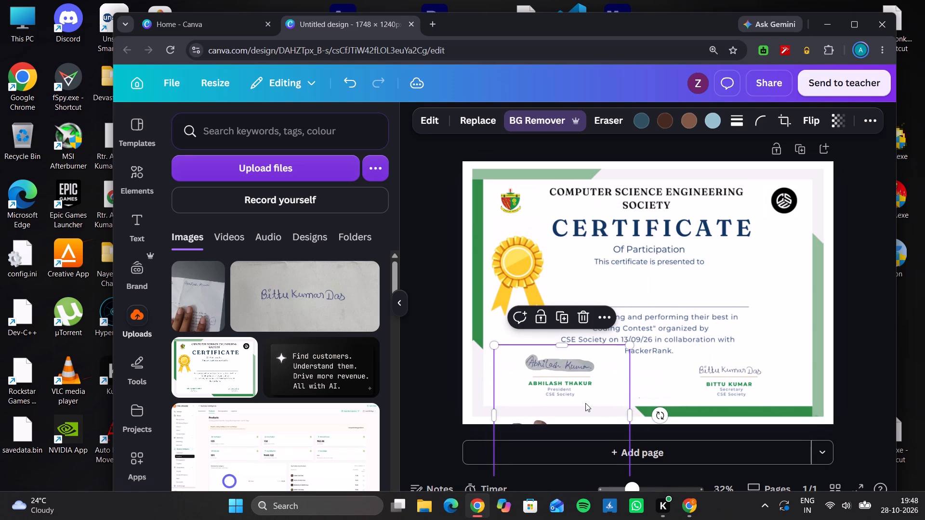
Delete the restored president's signature image from the certificate.
left_click_drag(585, 403, 606, 390)
key("Delete")
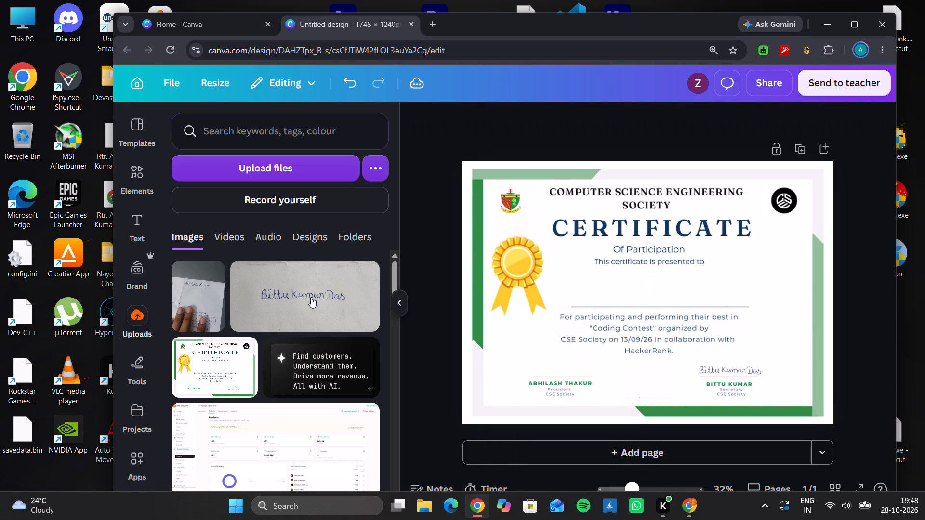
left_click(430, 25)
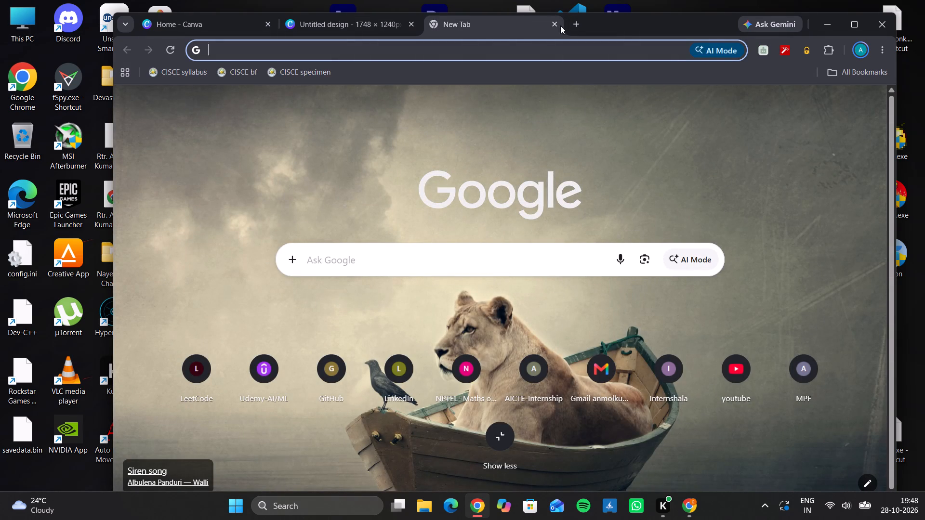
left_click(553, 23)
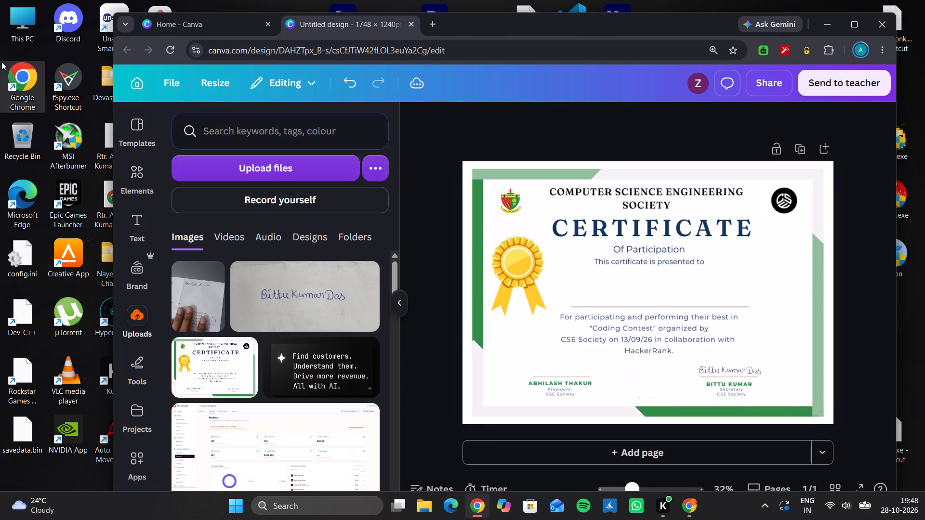
In File Explorer, open the president's signature photo, photo_2026-10-28_19-45-59.jpg, from the Telegram Desktop folder in Downloads.
double_click(19, 26)
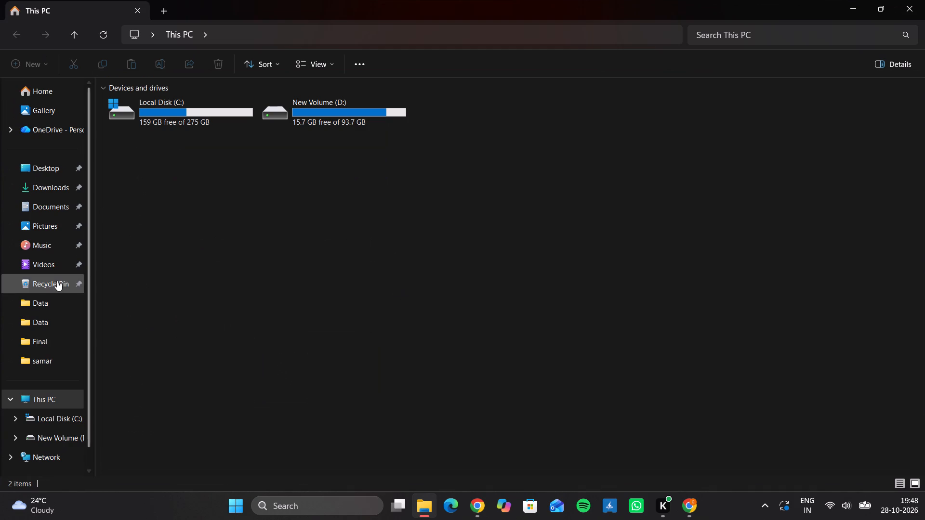
left_click(42, 192)
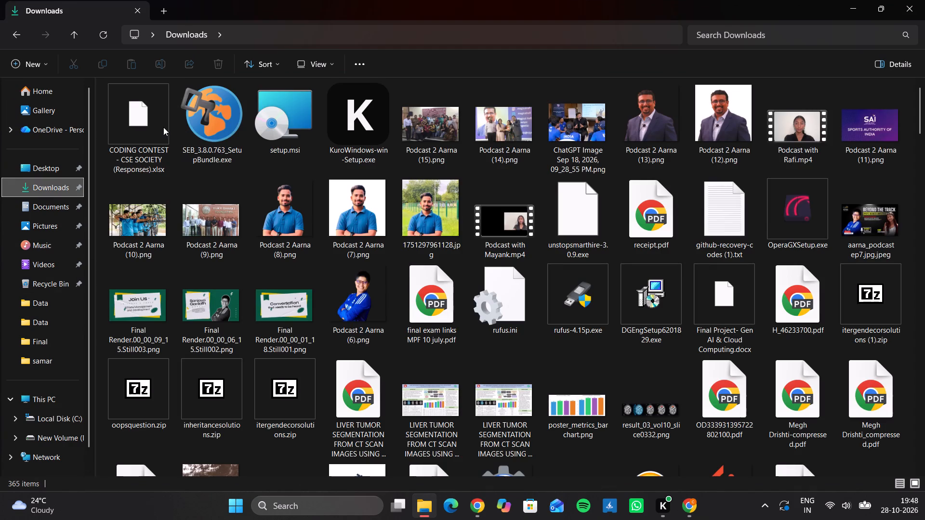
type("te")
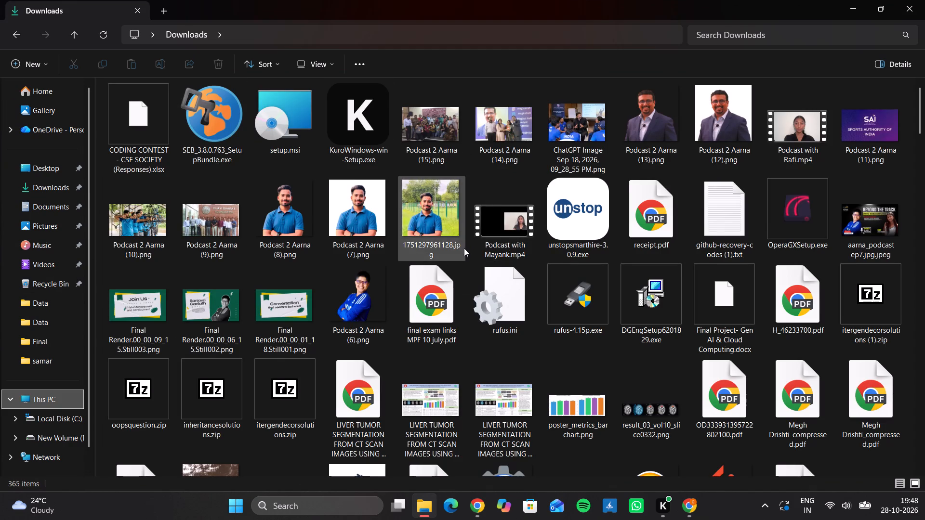
left_click(464, 248)
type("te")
double_click(291, 336)
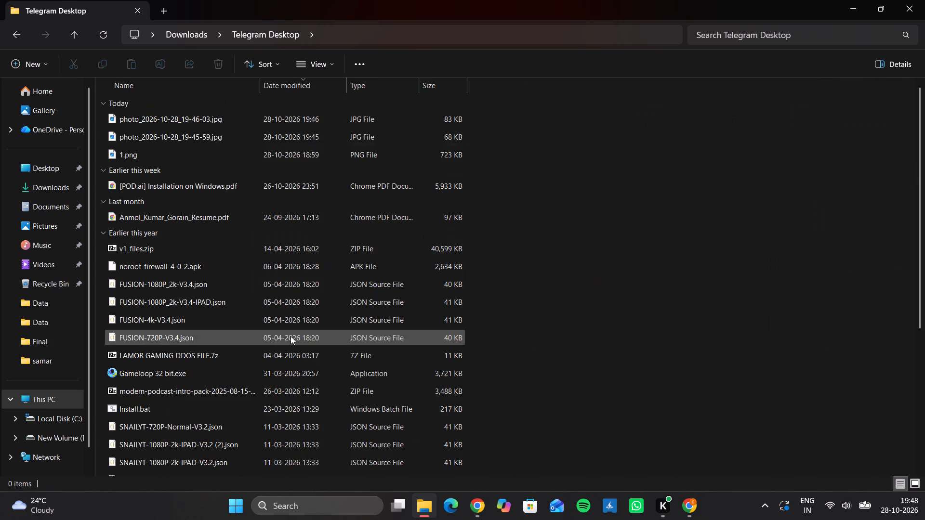
double_click(182, 117)
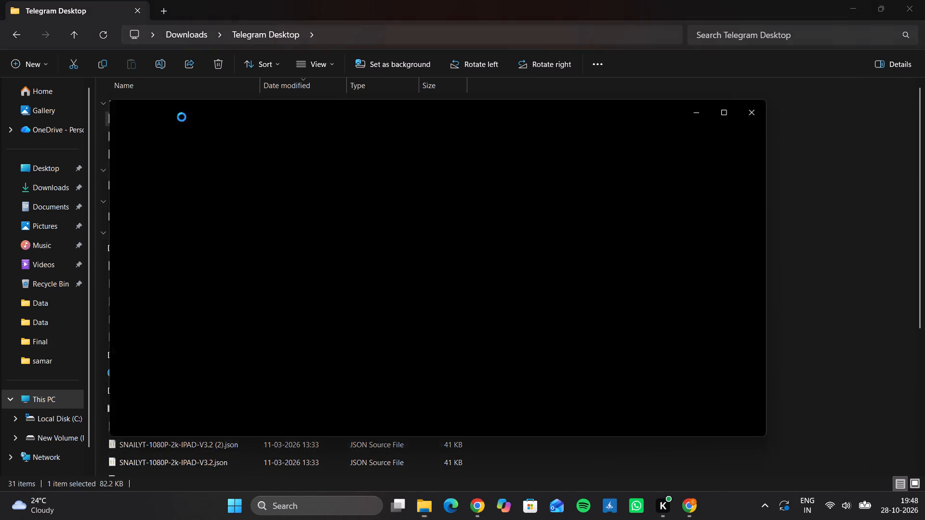
left_click(769, 108)
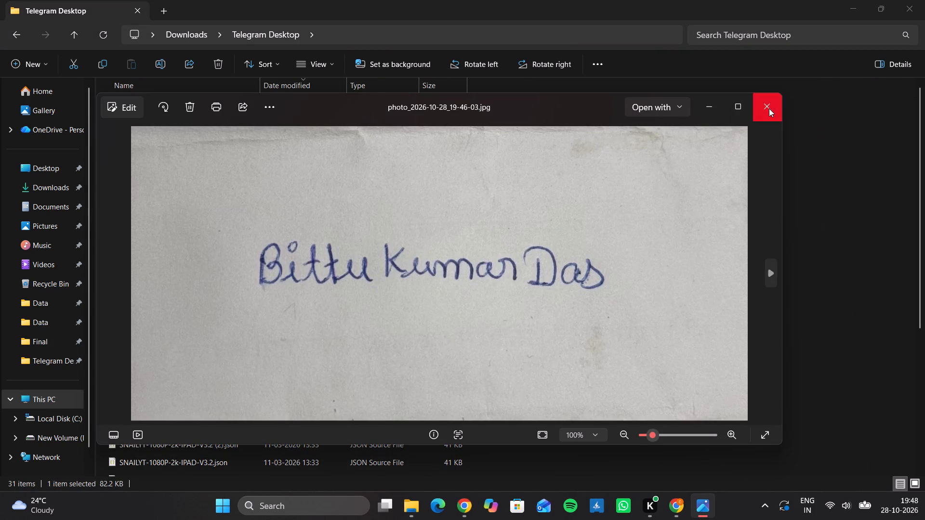
double_click(289, 137)
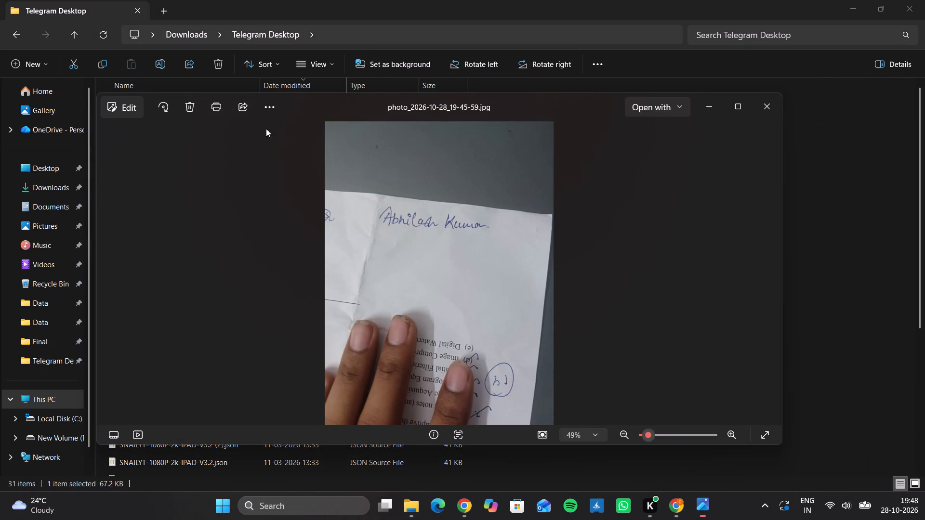
Crop the photo to about 576 x 265 around the handwritten name, save it over the original, and close the photo and folder windows.
left_click(112, 114)
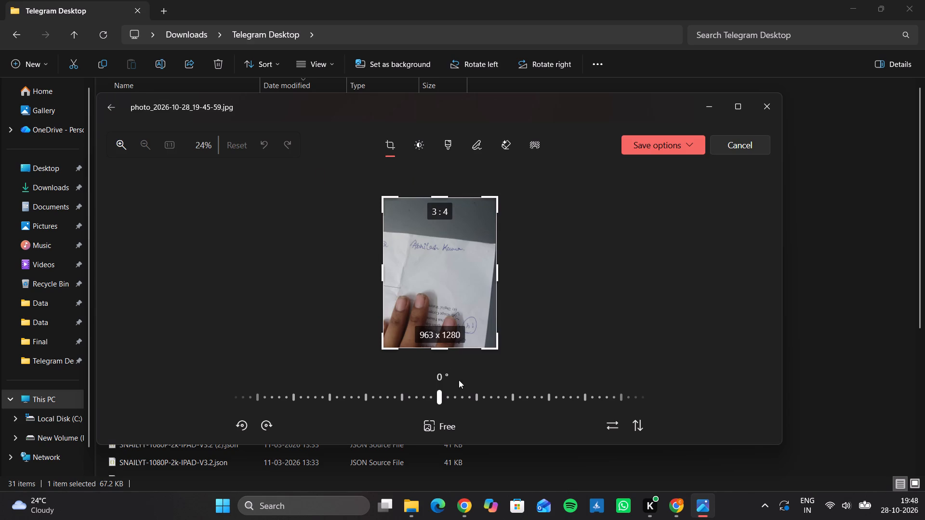
left_click_drag(439, 348, 447, 267)
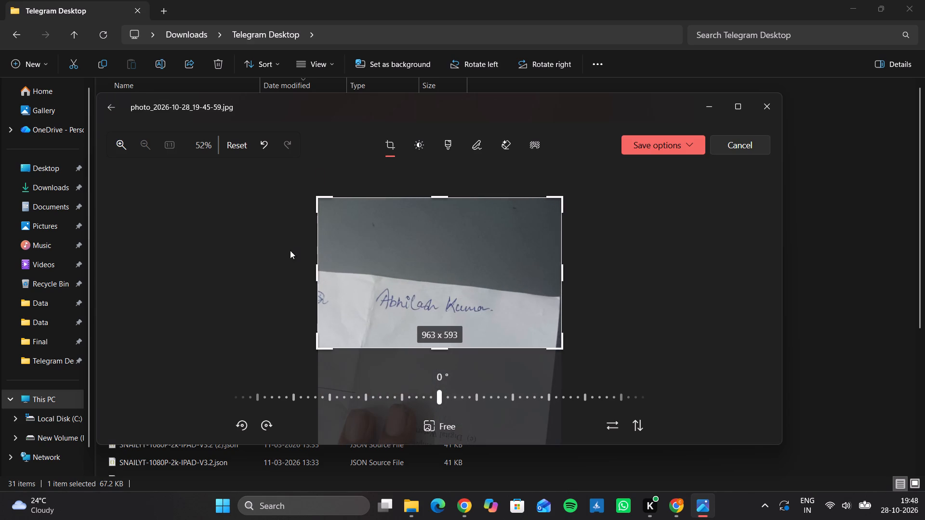
left_click_drag(320, 267, 367, 267)
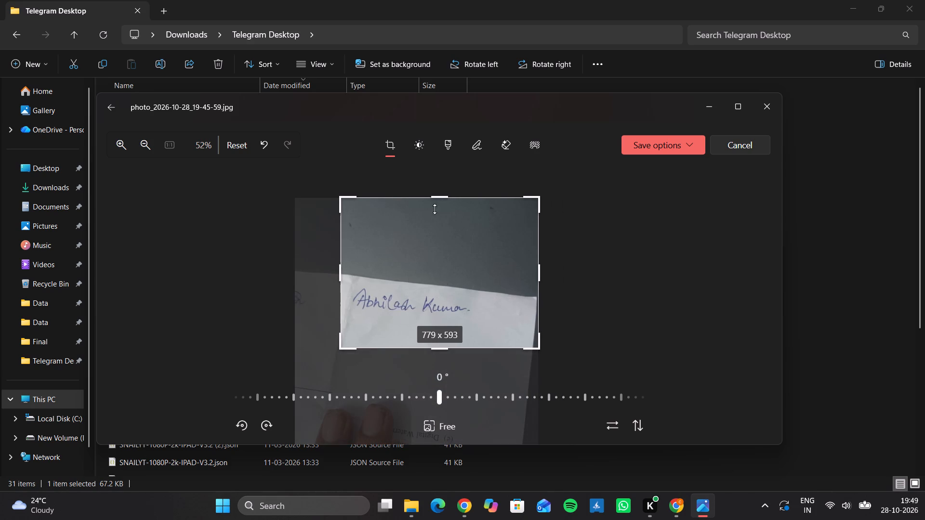
left_click_drag(438, 197, 438, 280)
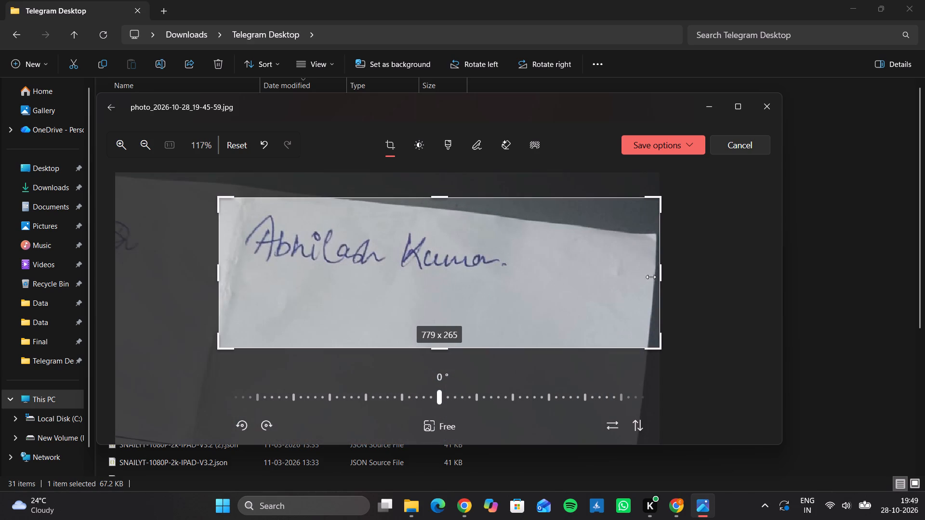
left_click_drag(658, 275, 543, 275)
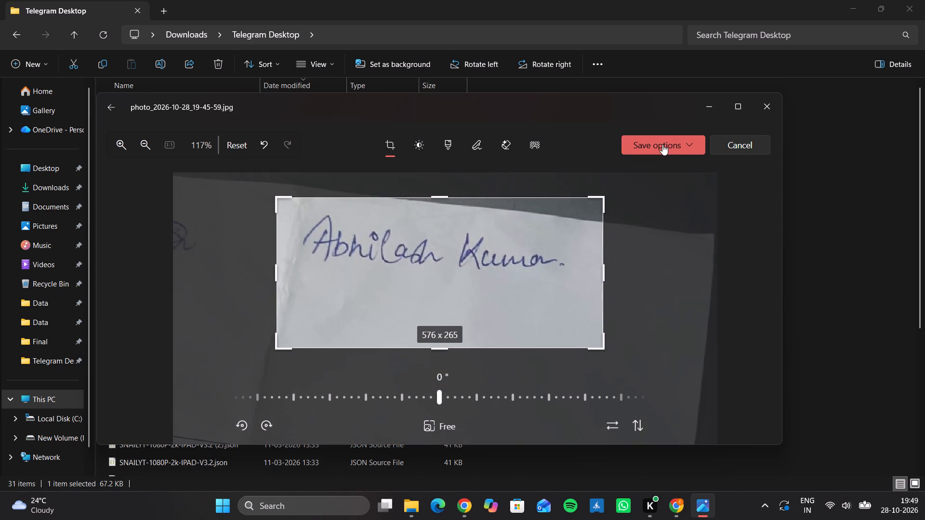
left_click(662, 144)
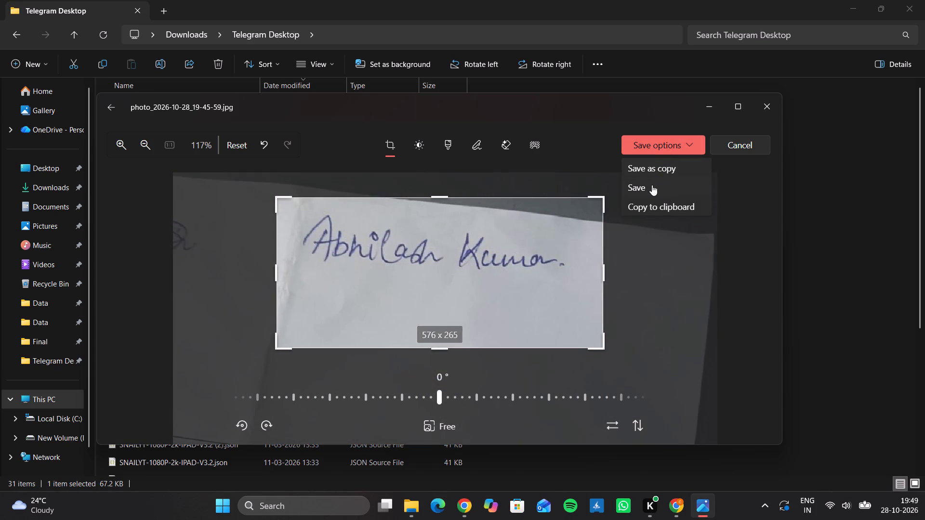
left_click(652, 185)
left_click(766, 104)
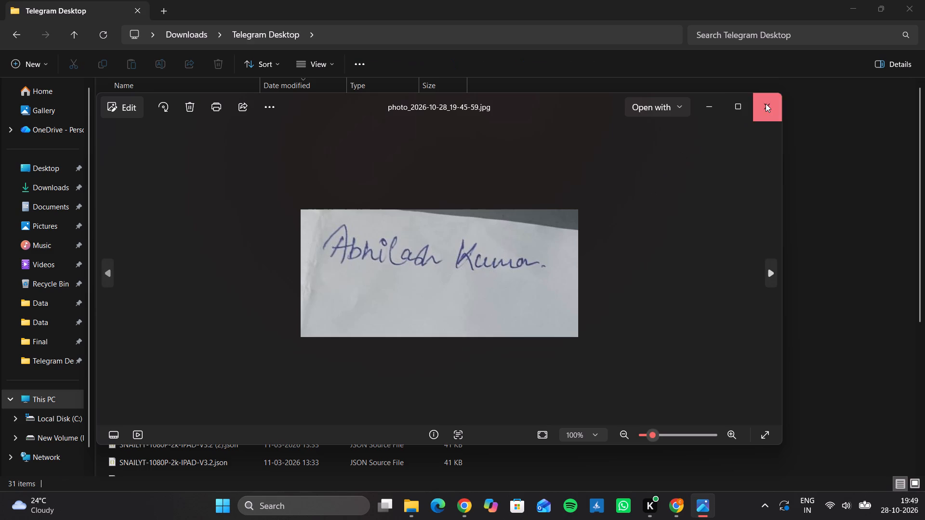
left_click(924, 0)
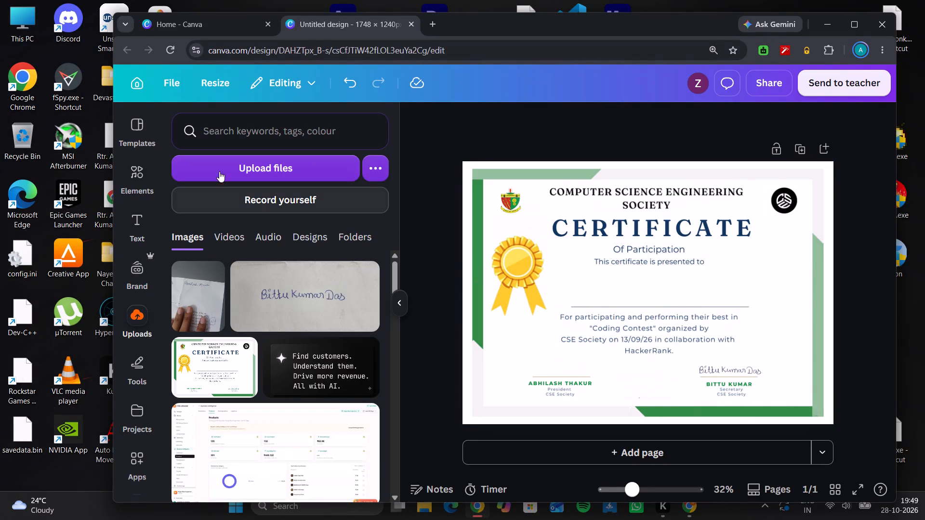
Upload the cropped photo_2026-10-28_19-45-59.jpg to the Canva design's images.
left_click(232, 166)
left_click(254, 156)
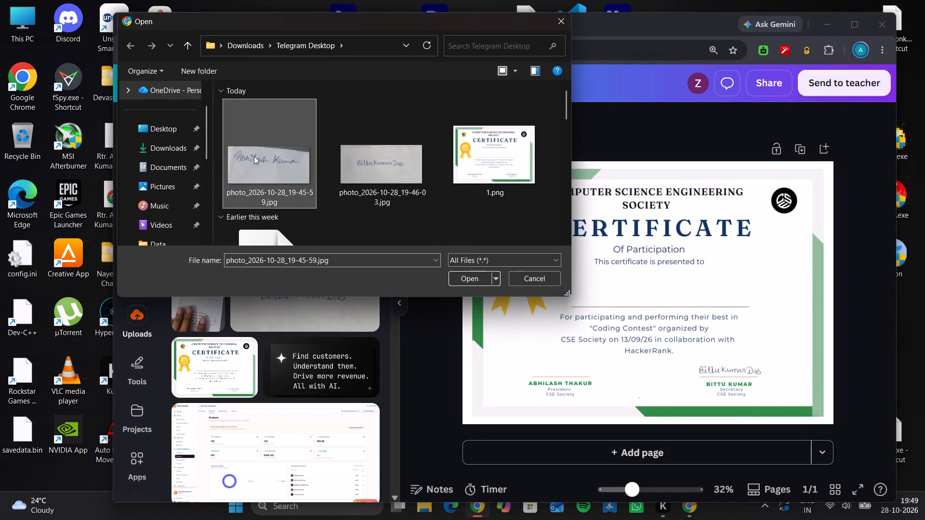
left_click(474, 278)
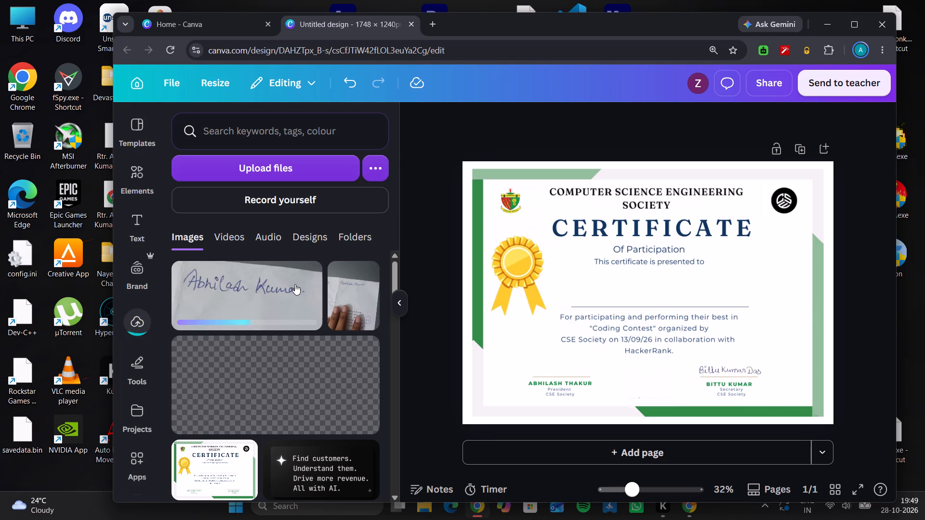
Add the cropped president's signature photo to the certificate and remove its background.
left_click(251, 294)
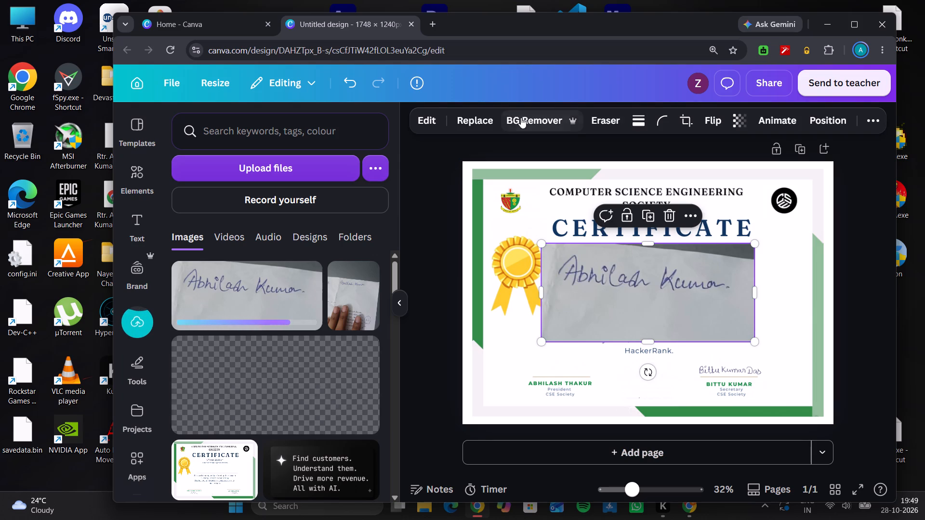
left_click(521, 117)
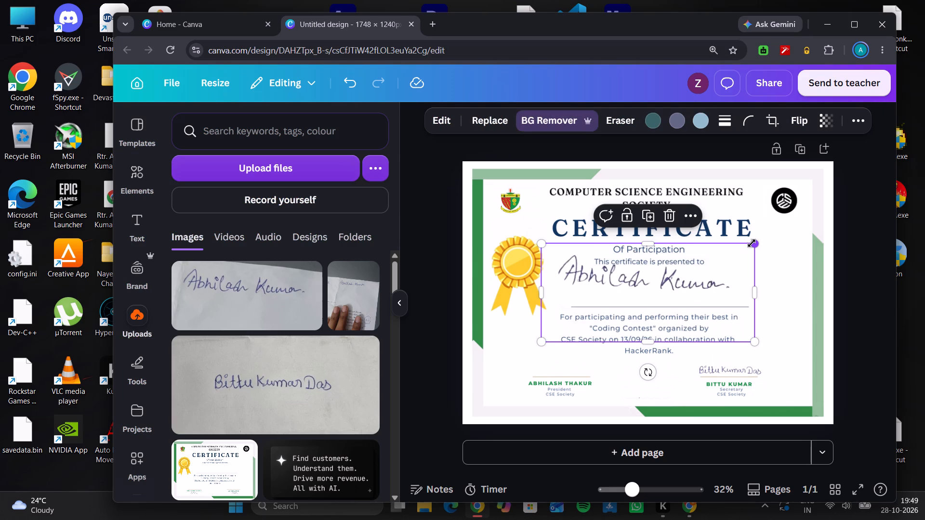
Shrink the new president's signature image to about 400 px wide, using the secretary's signature as the size reference.
left_click_drag(752, 243, 631, 296)
left_click_drag(608, 315, 776, 386)
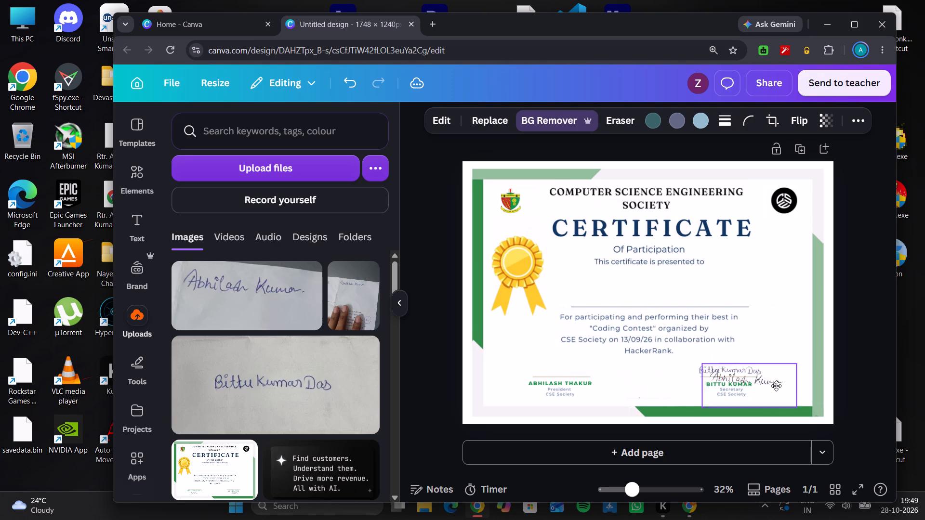
left_click_drag(776, 386, 750, 377)
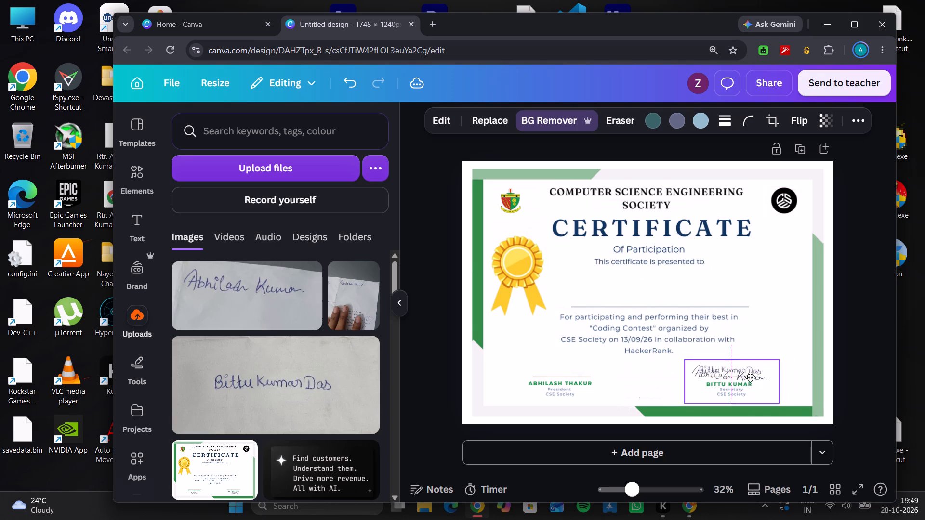
left_click_drag(750, 377, 748, 376)
left_click_drag(778, 358, 768, 363)
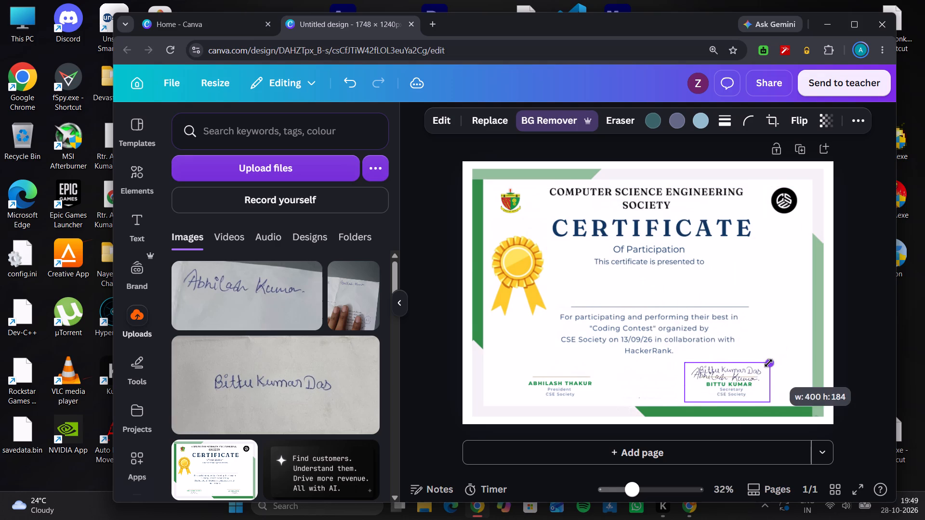
left_click_drag(768, 363, 767, 364)
Move the resized president's signature across the certificate to the line above the President name.
left_click_drag(742, 382, 741, 376)
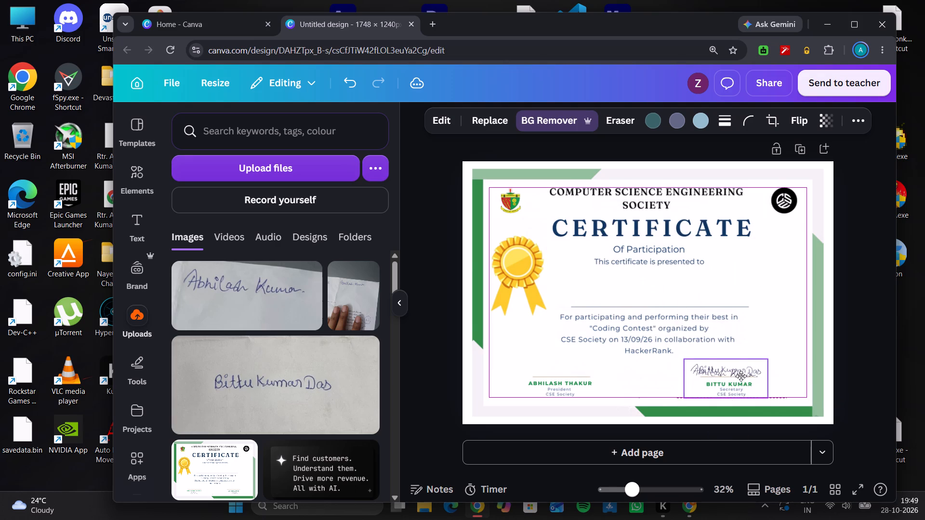
left_click_drag(741, 376, 582, 376)
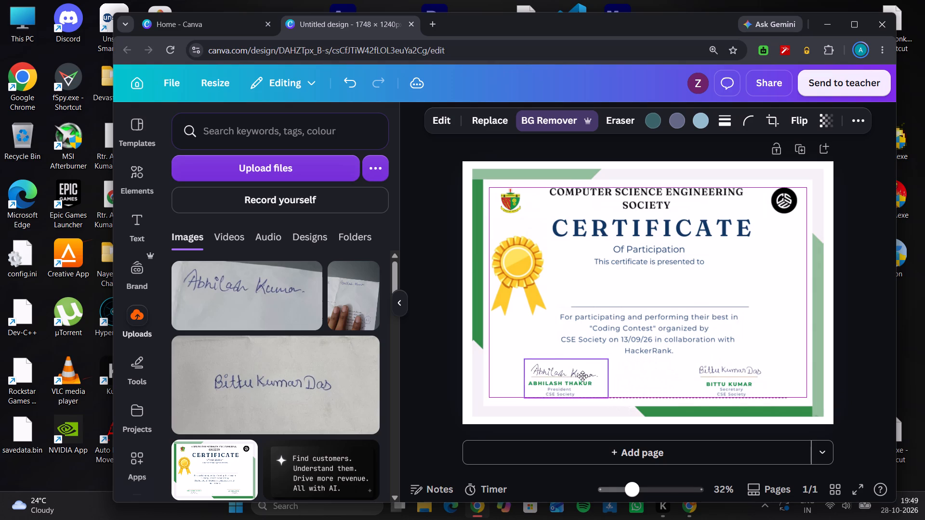
left_click_drag(582, 376, 584, 377)
Nudge the president's signature slightly up and left so it sits centred just above its signature line, then deselect it.
key("Up")
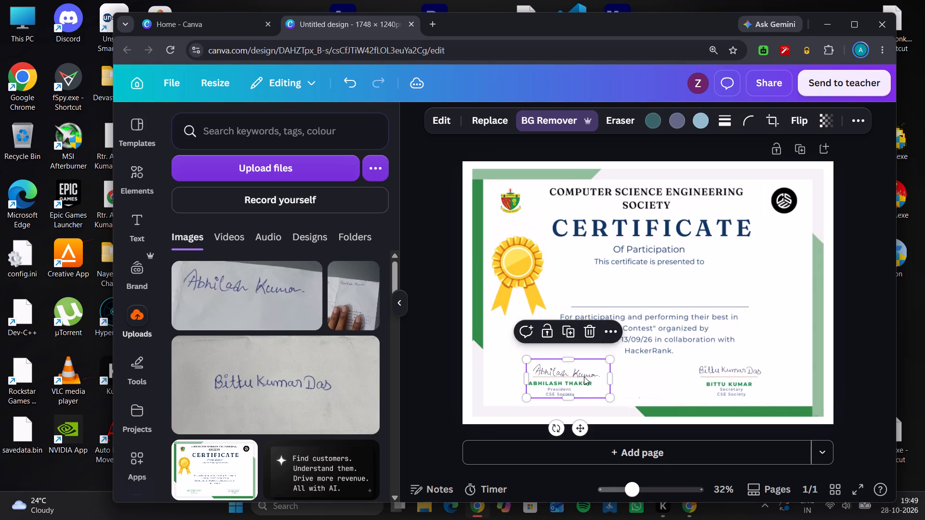
left_click(584, 377)
left_click(584, 377)
key("Up")
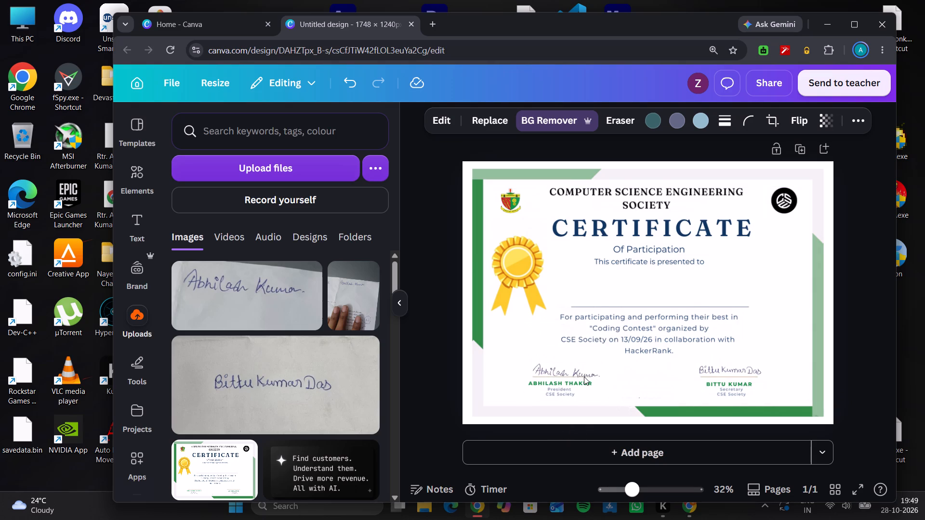
key("Up")
key("Up")
key("Up")
key("Up")
key("Up")
key("Up")
key("Up")
key("Up")
key("Up")
key("Up")
key("Up")
key("Up")
key("Left")
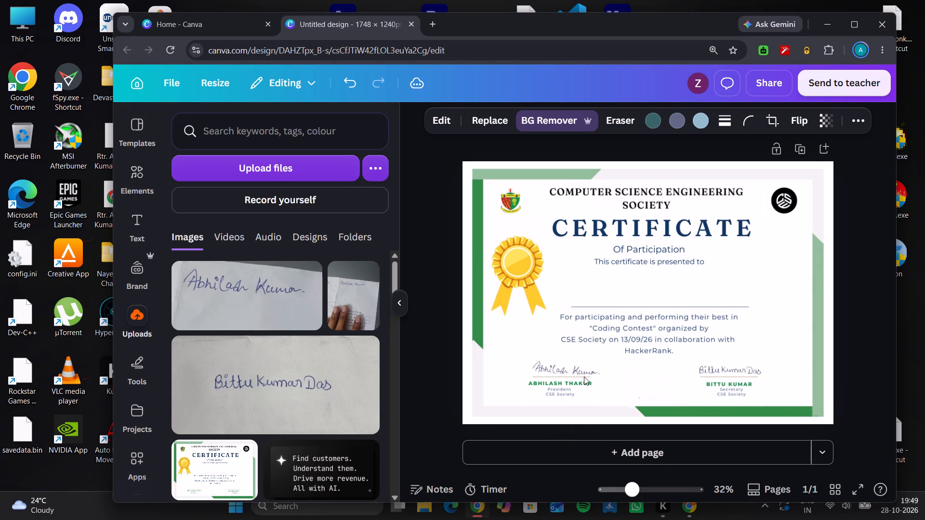
key("Up")
key("Up")
key("Left")
key("Up")
key("Left")
key("Left")
key("Left")
key("Left")
key("Left")
key("Left")
key("Left")
key("Left")
key("Left")
key("Left")
key("Left")
key("Left")
key("Left")
key("Left")
key("Left")
key("Left")
key("Up")
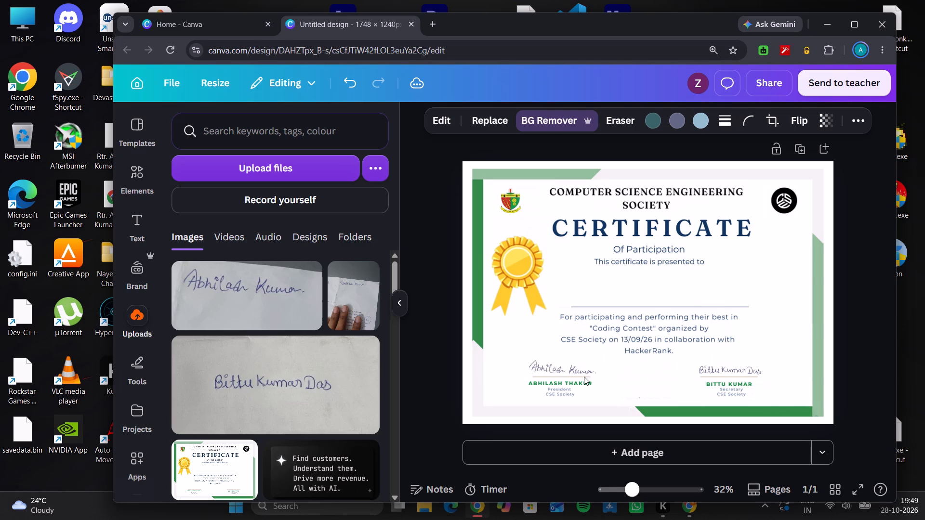
key("Left")
key("Up")
key("Down")
left_click(632, 385)
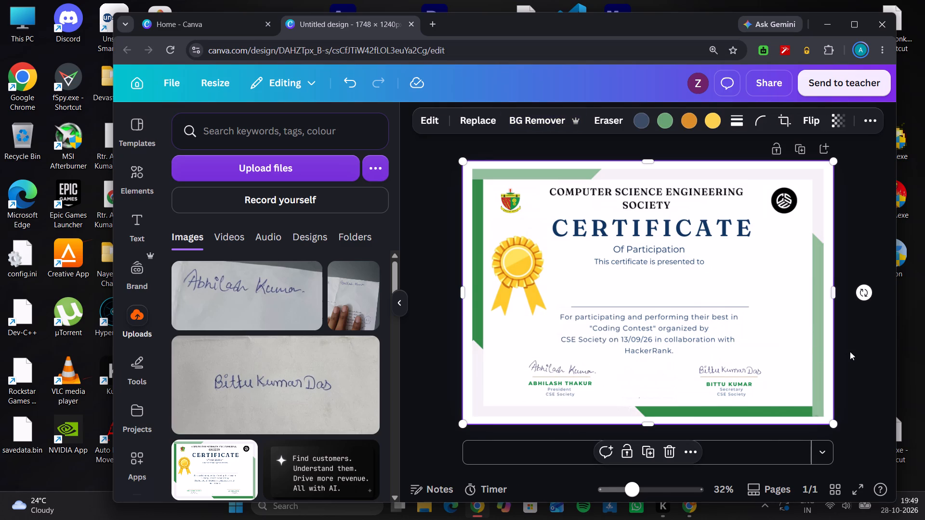
left_click(860, 352)
left_click(860, 352)
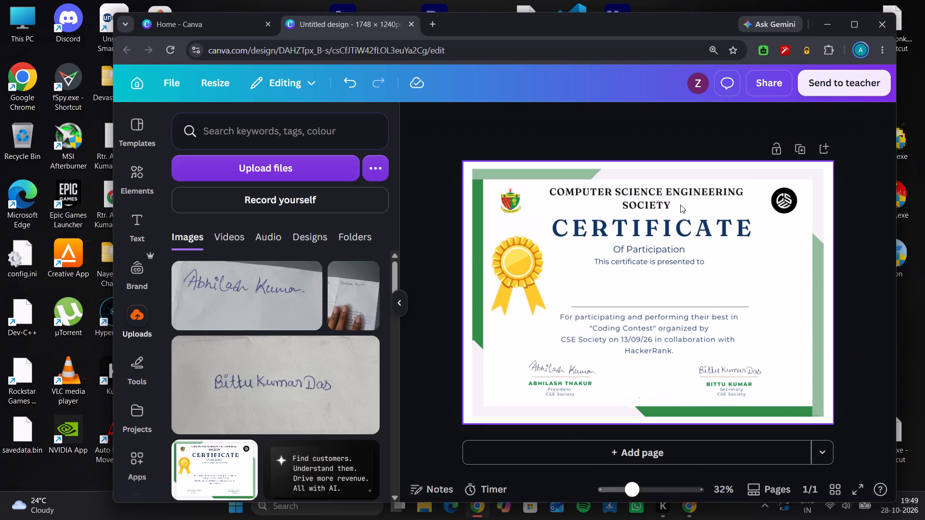
Download the certificate as a high-quality PNG at size 3.125 (5,463 × 3,875 px).
left_click(770, 95)
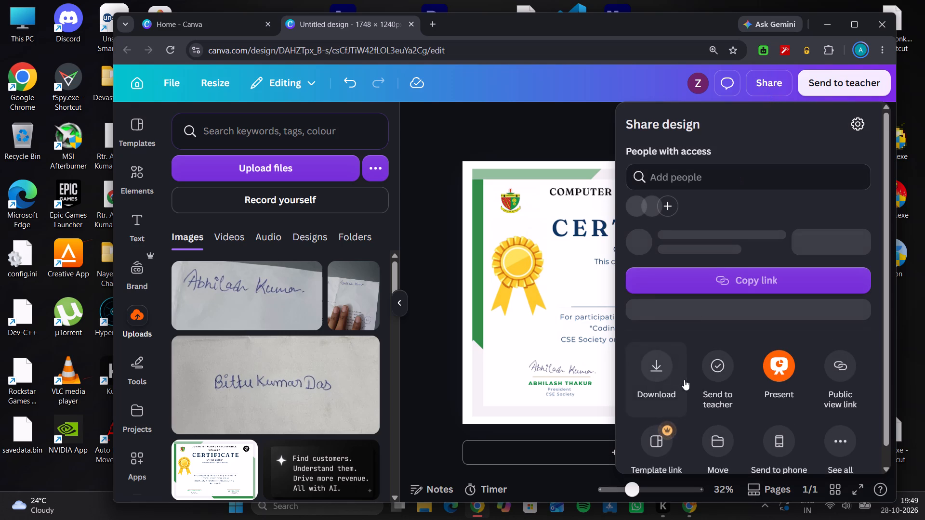
left_click(656, 377)
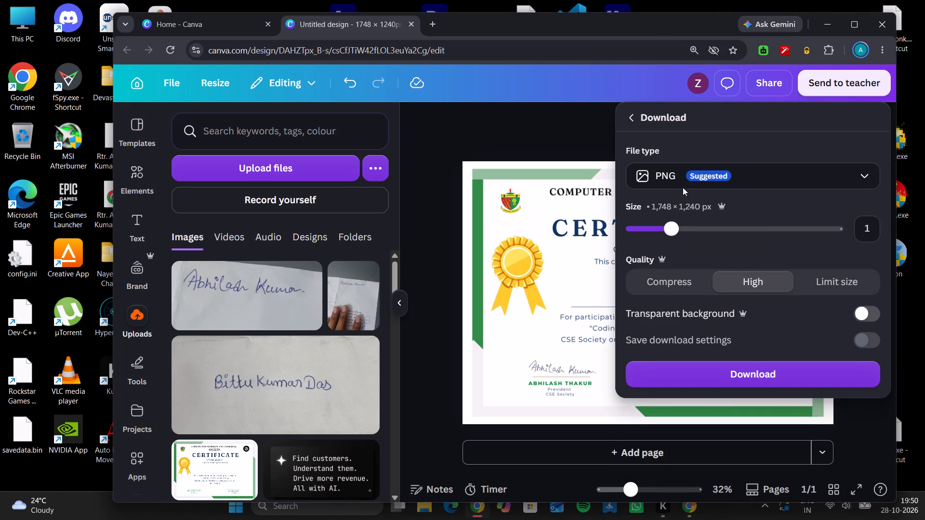
left_click_drag(675, 227, 685, 226)
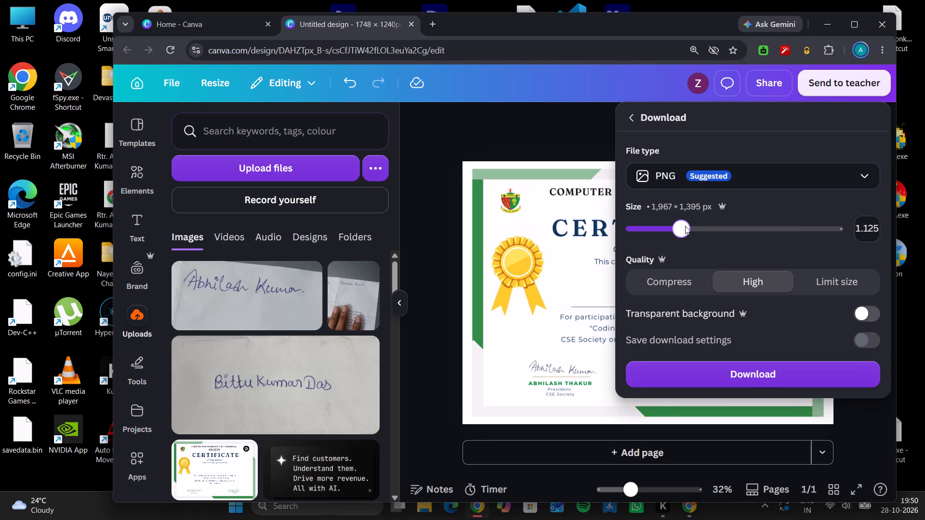
left_click_drag(685, 226, 920, 217)
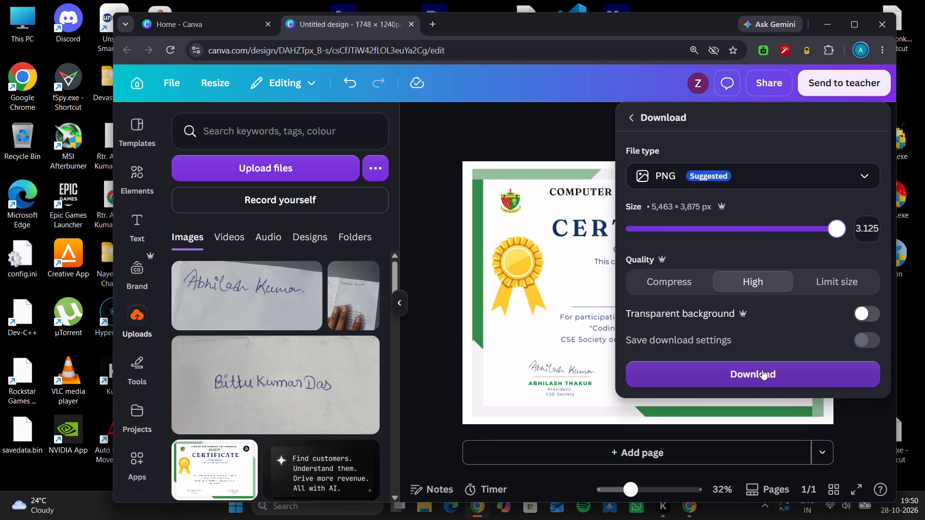
left_click(761, 370)
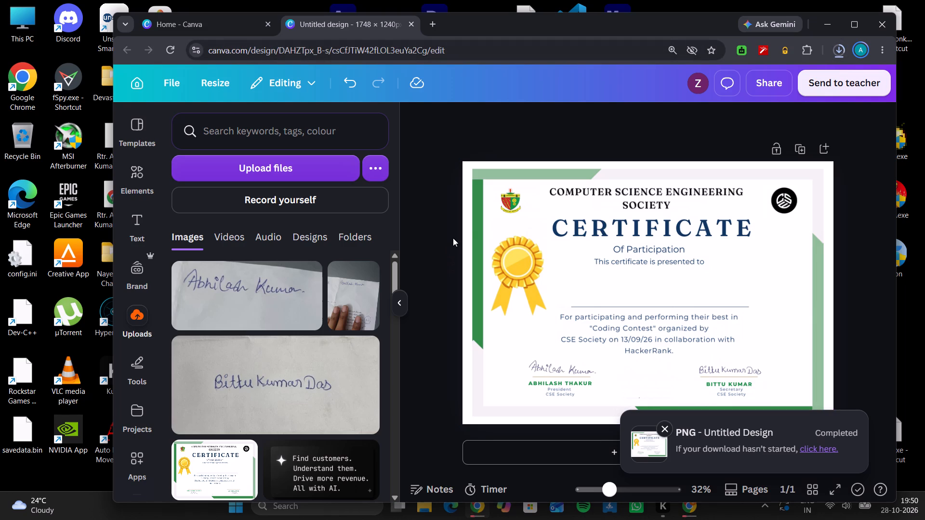
Check the certificate PNG in the browser's recent download history.
left_click(839, 47)
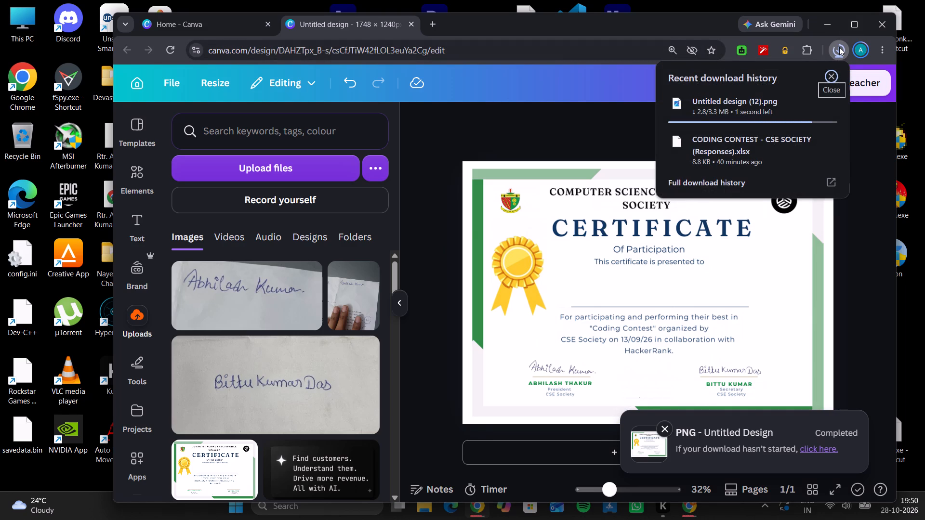
Open a new browser tab and close the Canva home and certificate design tabs.
left_click(430, 21)
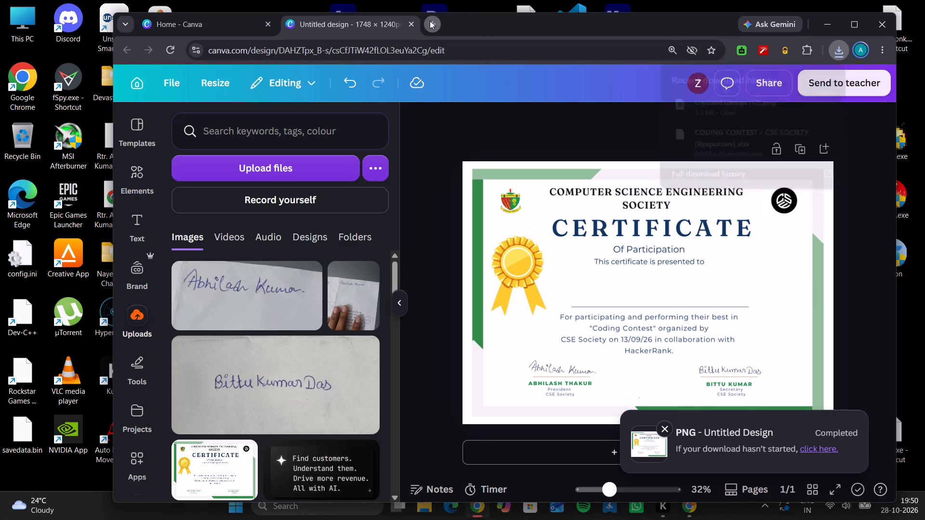
left_click(269, 26)
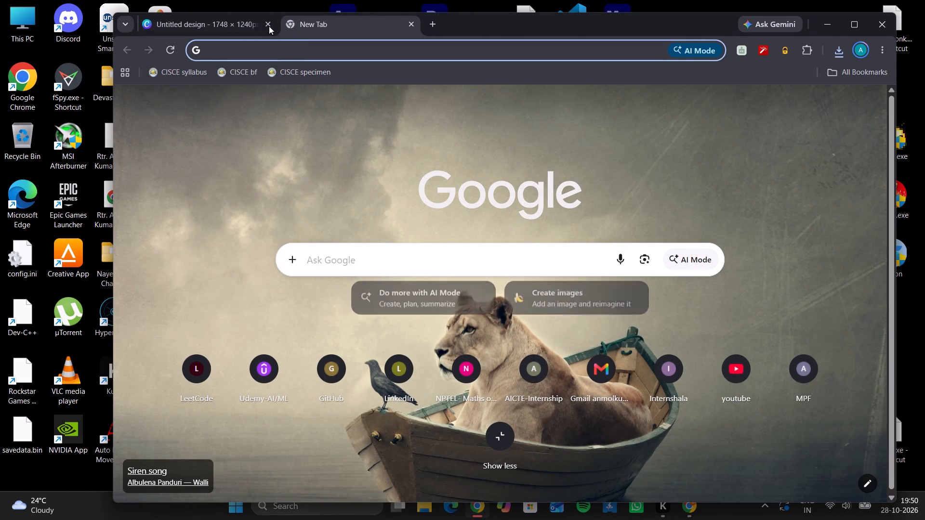
left_click(269, 26)
Open the Google apps list on the new tab page.
left_click(391, 463)
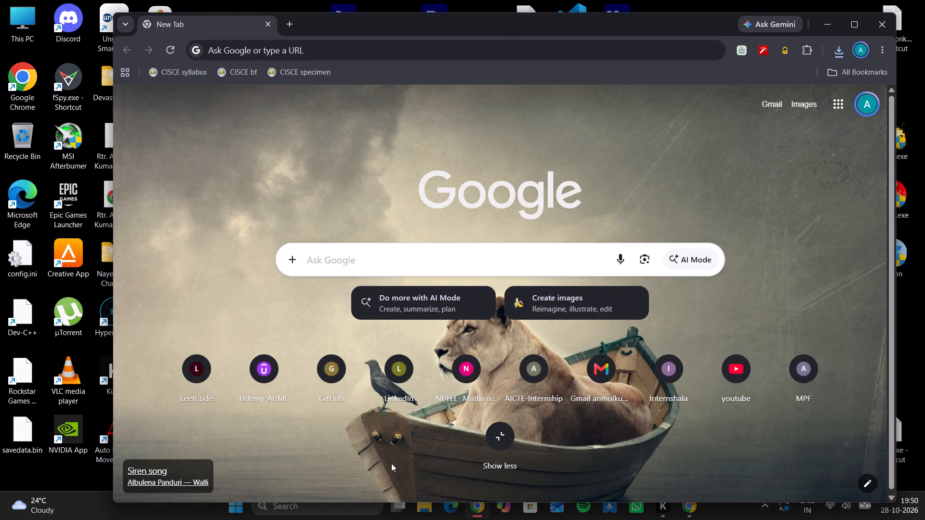
left_click(837, 107)
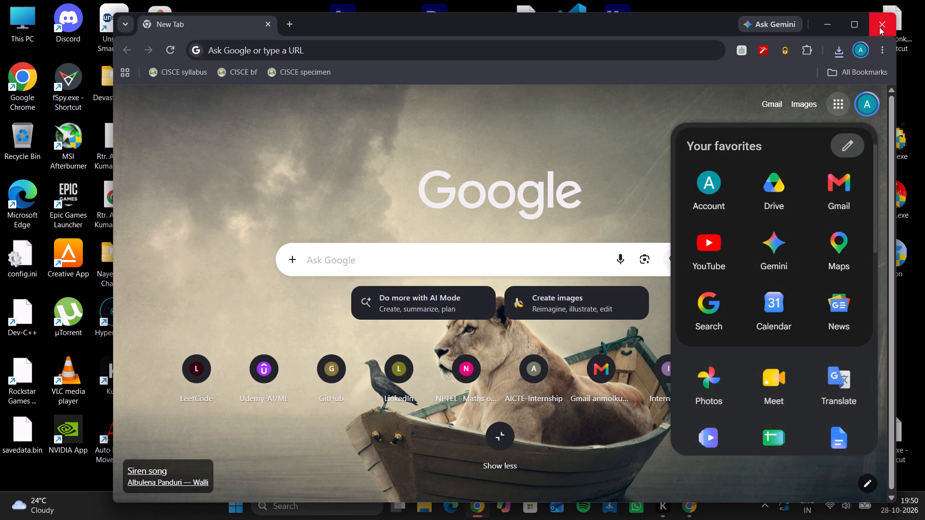
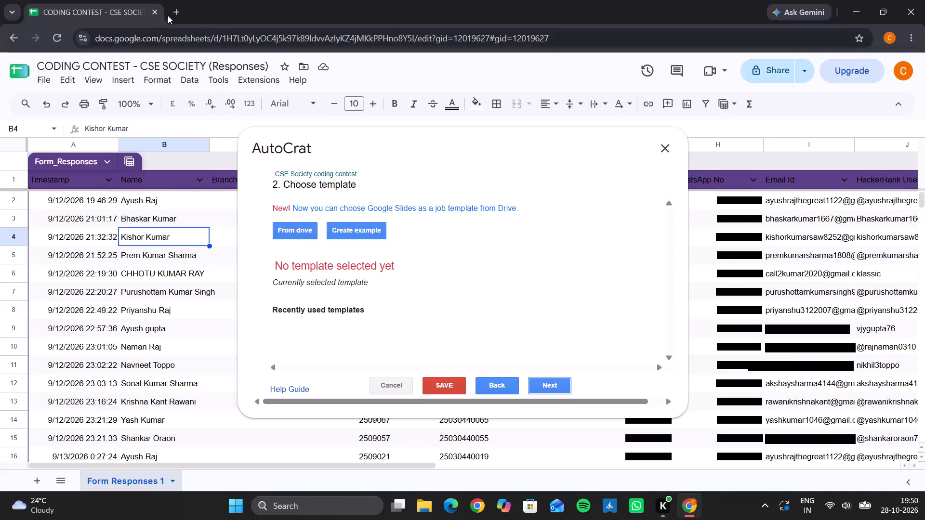
Open Google Slides in a new browser tab and create a blank presentation.
left_click(175, 14)
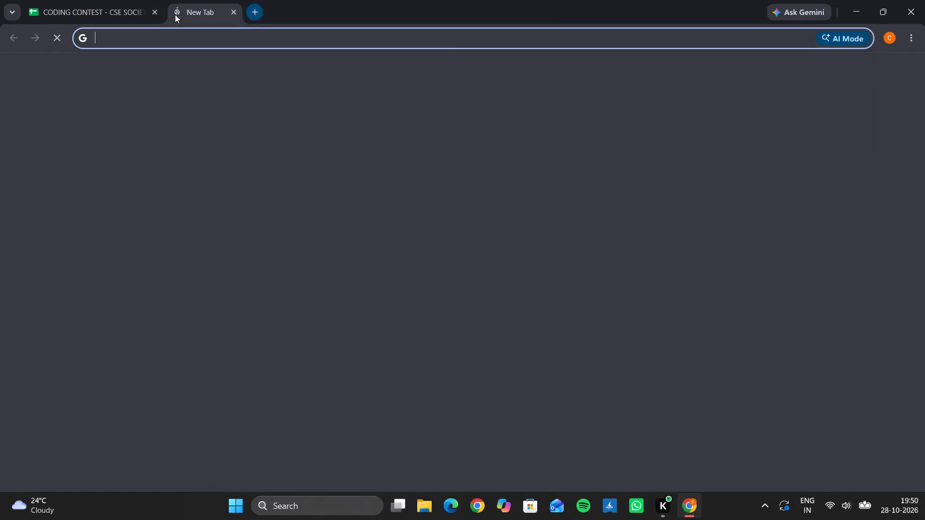
left_click(911, 67)
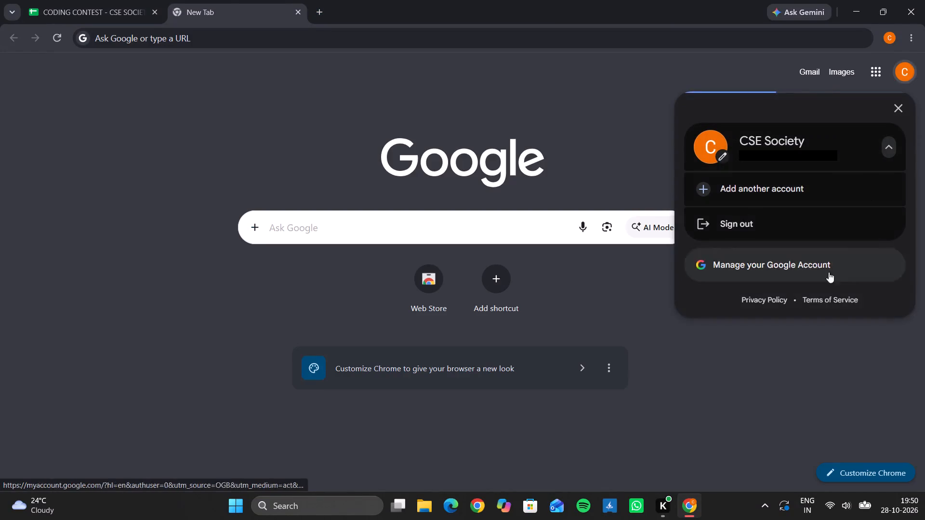
left_click(599, 277)
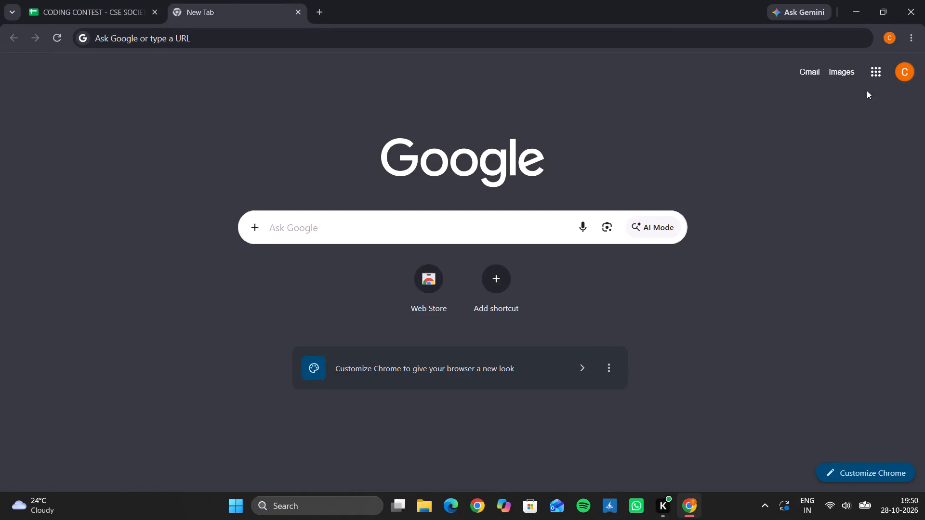
left_click(884, 60)
left_click(853, 399)
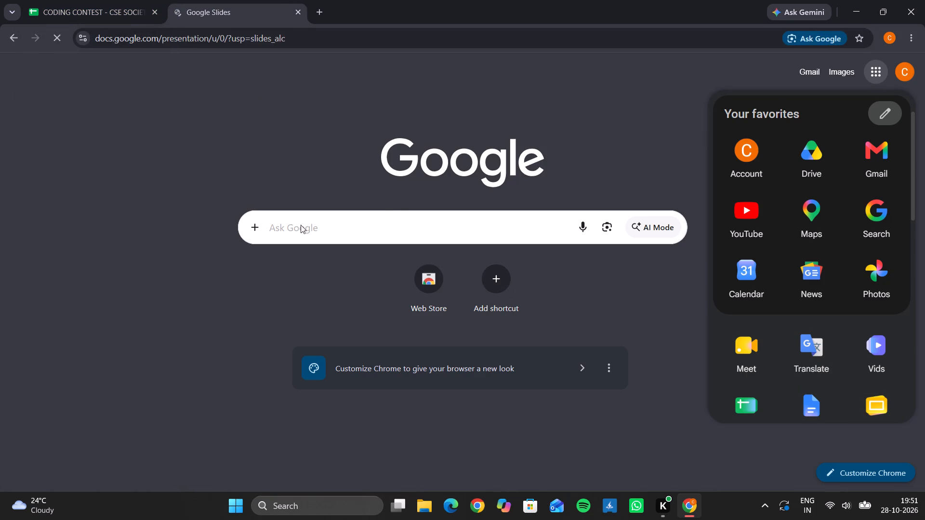
left_click(302, 155)
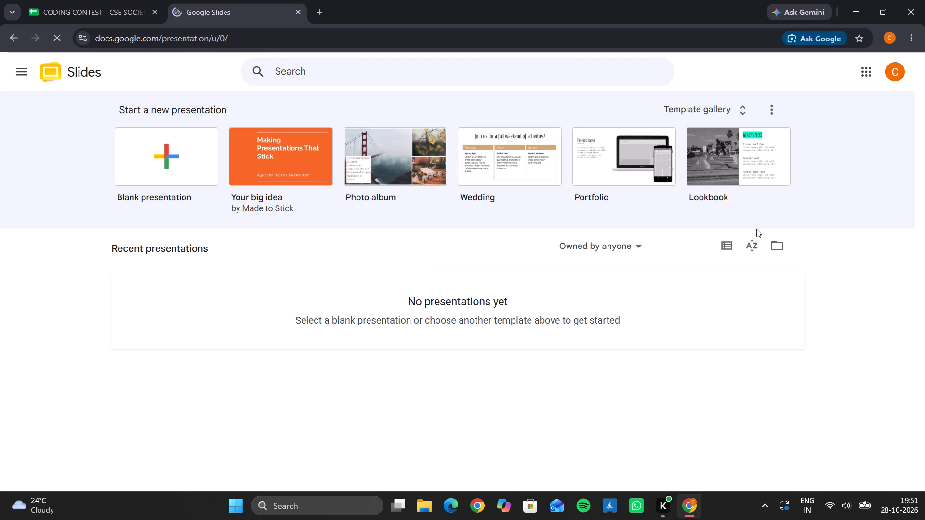
left_click(193, 158)
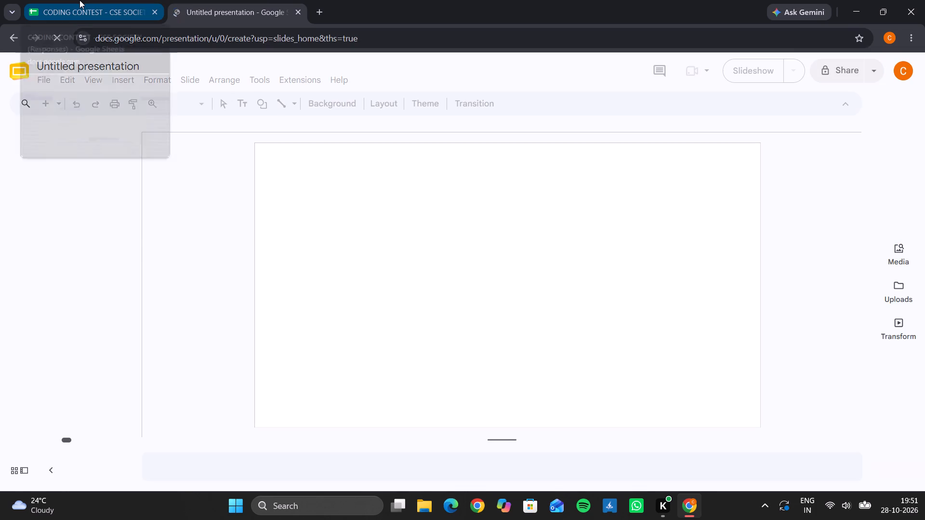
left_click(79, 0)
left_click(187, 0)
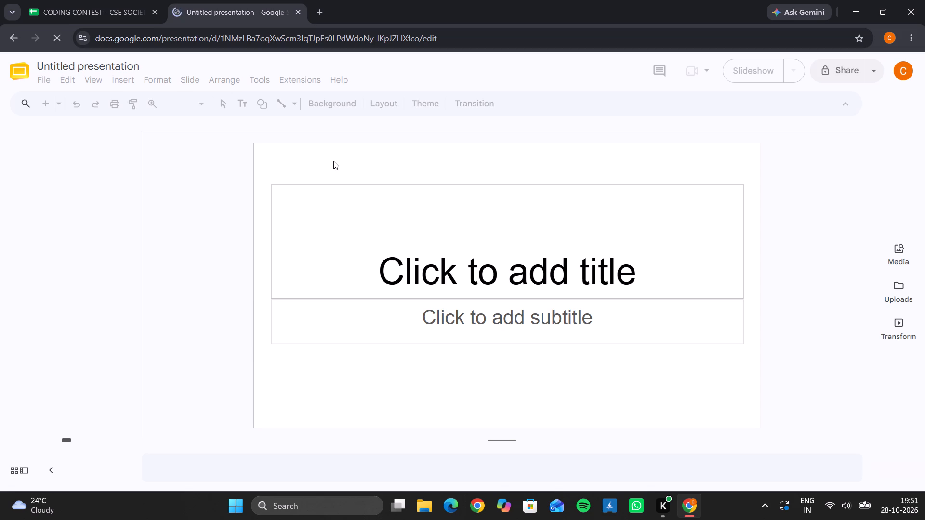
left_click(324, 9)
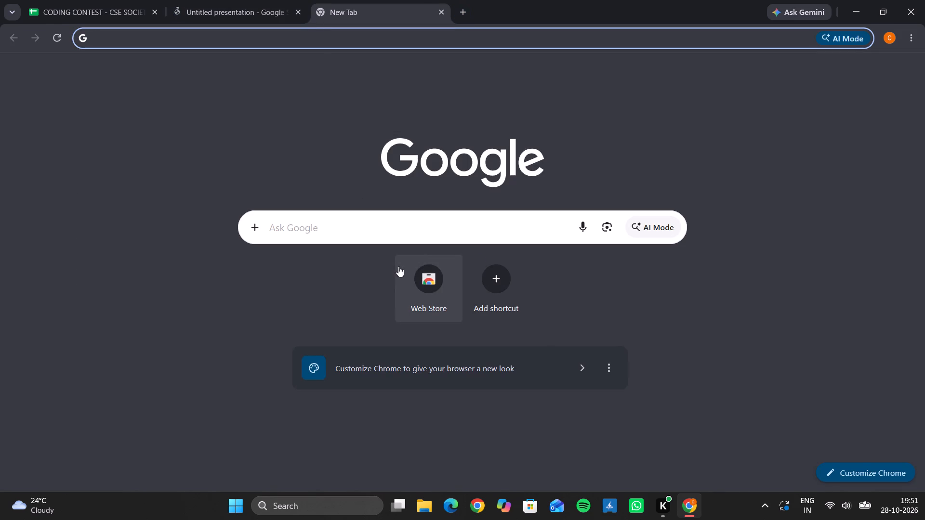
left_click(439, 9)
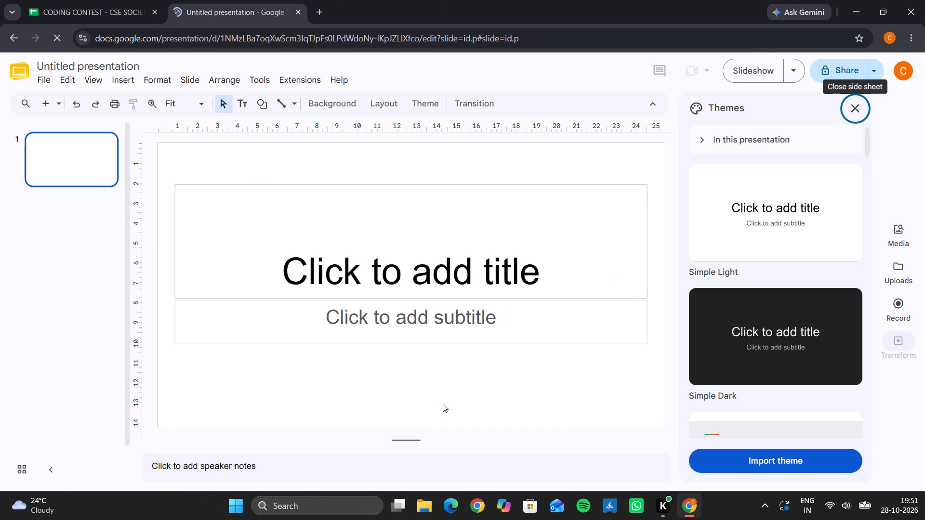
Delete the title and subtitle placeholders from the first slide, and close the live pointers tip and the Themes pane.
left_click(494, 255)
key("Delete")
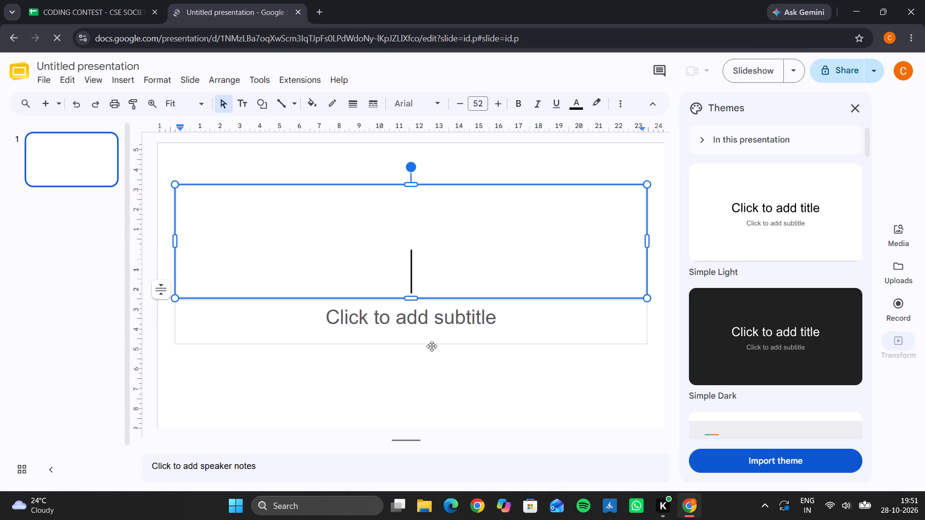
left_click(418, 377)
left_click(381, 284)
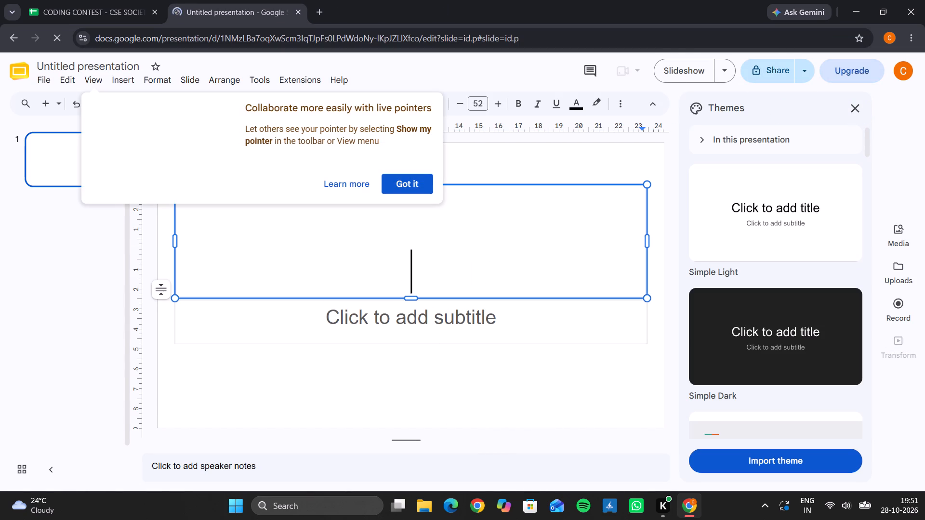
left_click(381, 284)
left_click(332, 395)
left_click_drag(287, 386, 447, 260)
key("Delete")
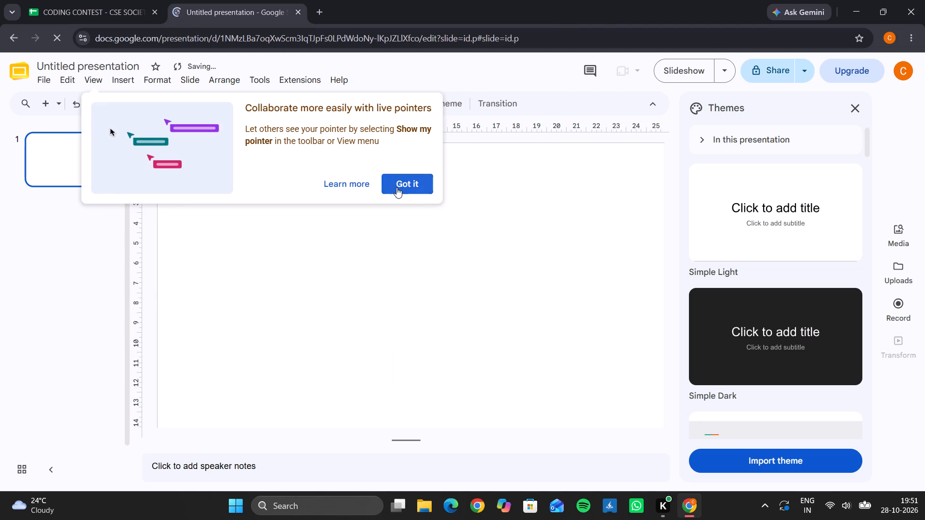
left_click(396, 187)
left_click(859, 104)
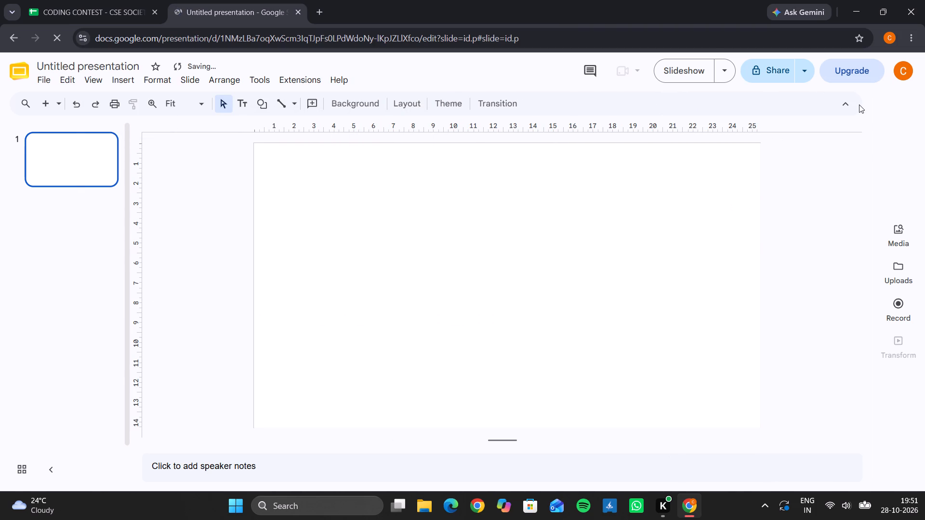
Search Google for youtube in a new browser tab and open the YouTube site.
left_click(329, 14)
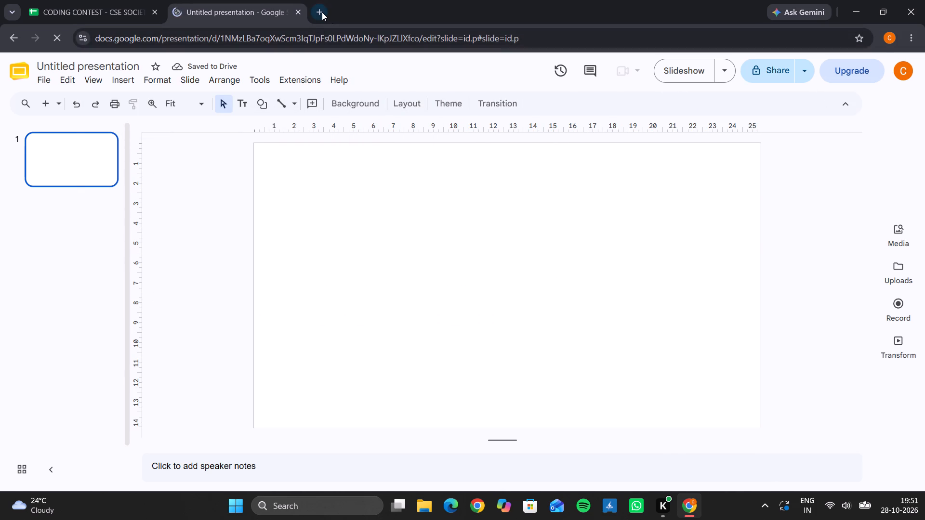
left_click(322, 12)
key("y")
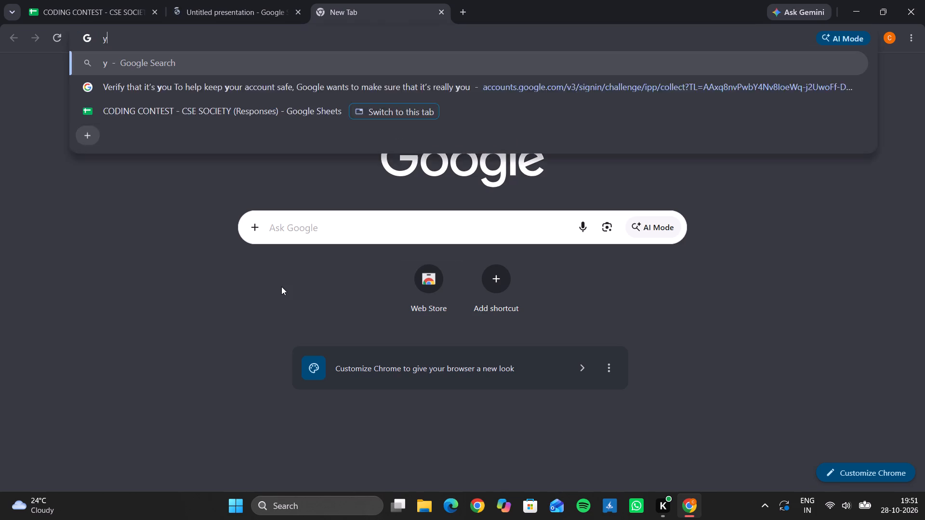
type("outube'")
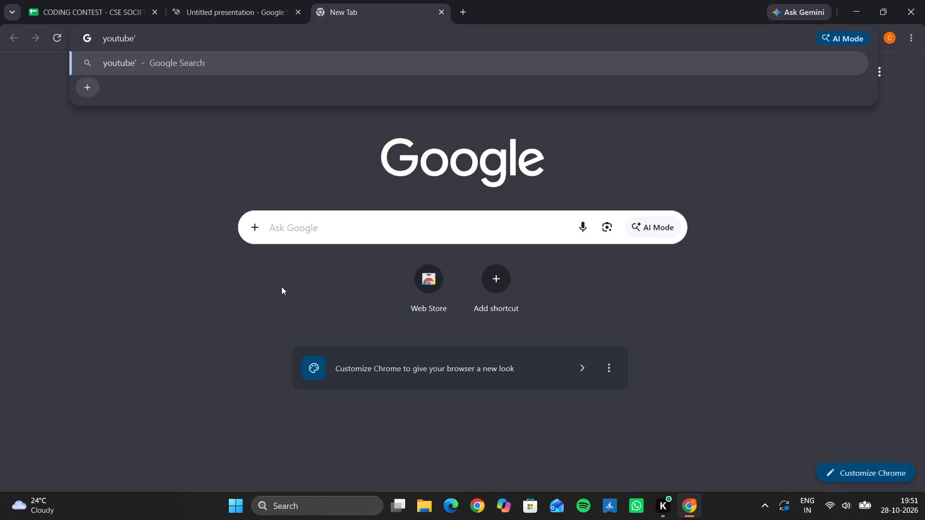
key("BackSpace")
key("Return")
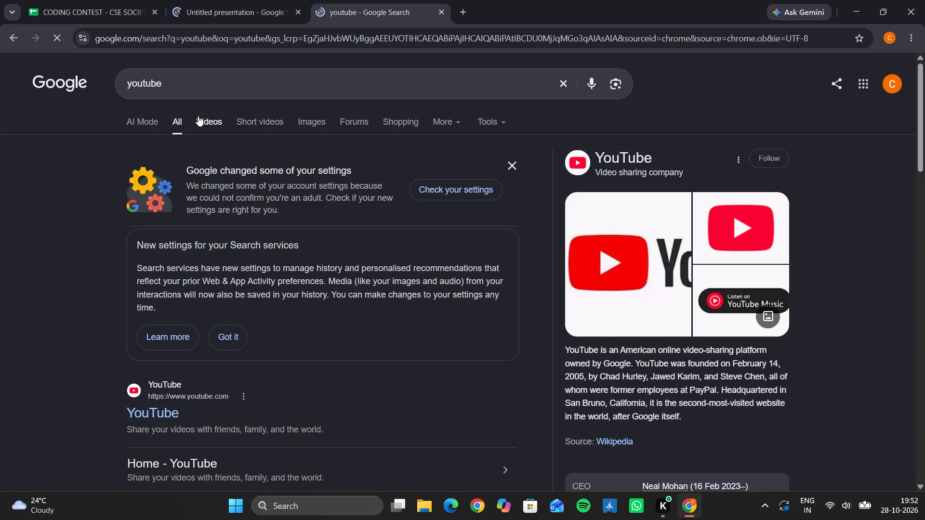
left_click(161, 420)
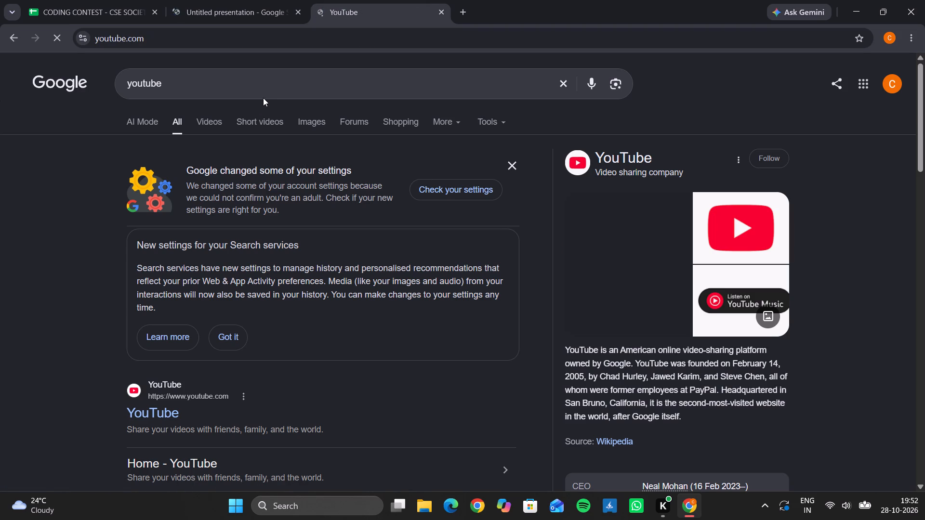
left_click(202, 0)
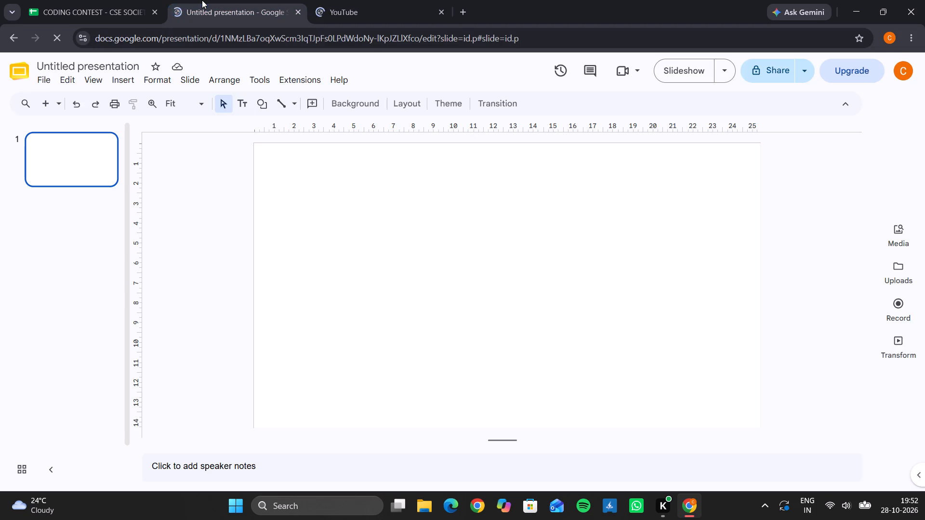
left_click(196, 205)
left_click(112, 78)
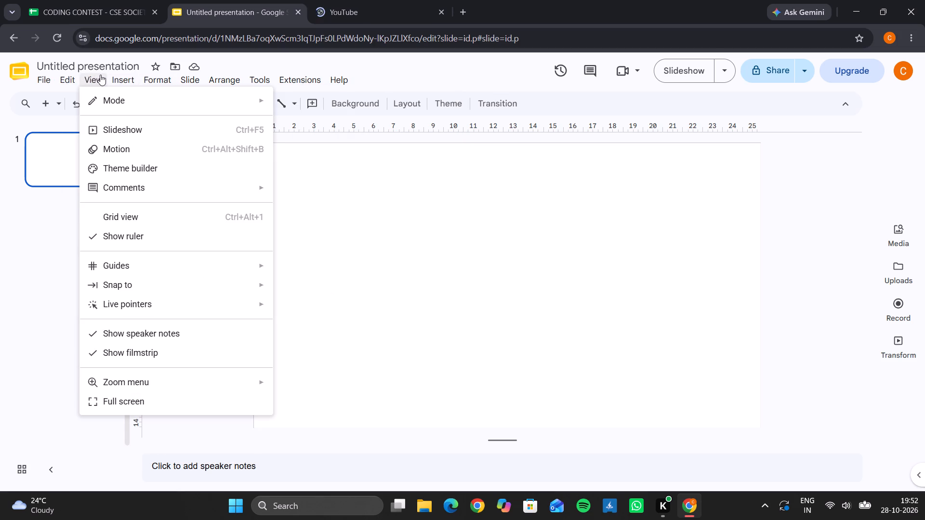
Search YouTube for "how to send participation certificate".
left_click(355, 0)
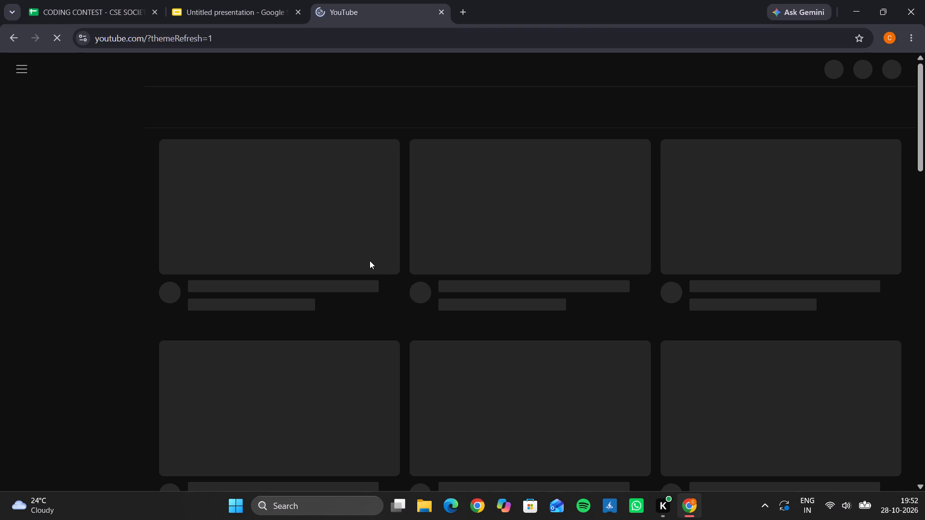
left_click(421, 69)
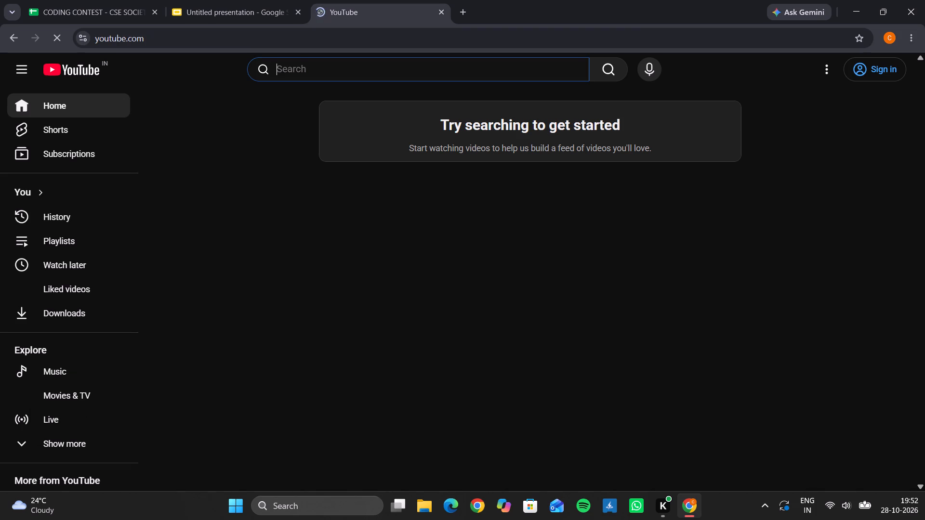
type("how to send participation certificia")
key("BackSpace")
key("BackSpace")
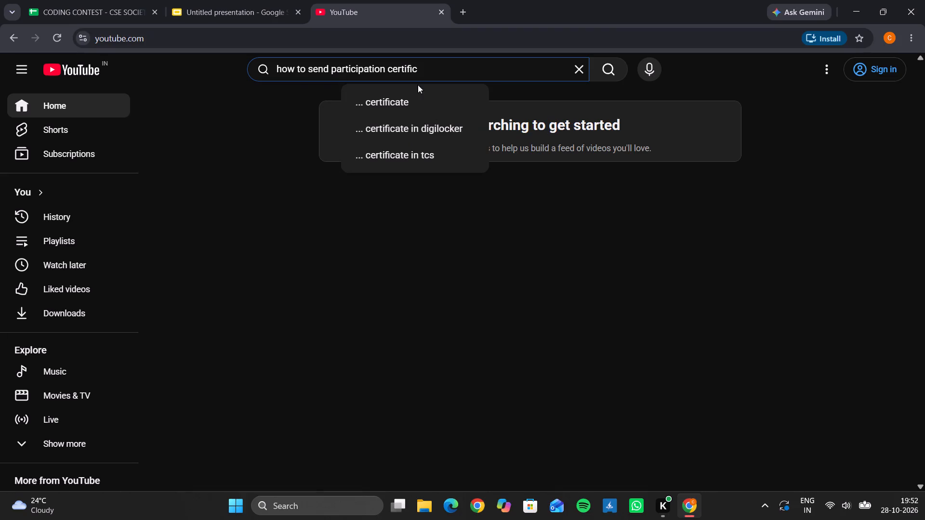
left_click(412, 99)
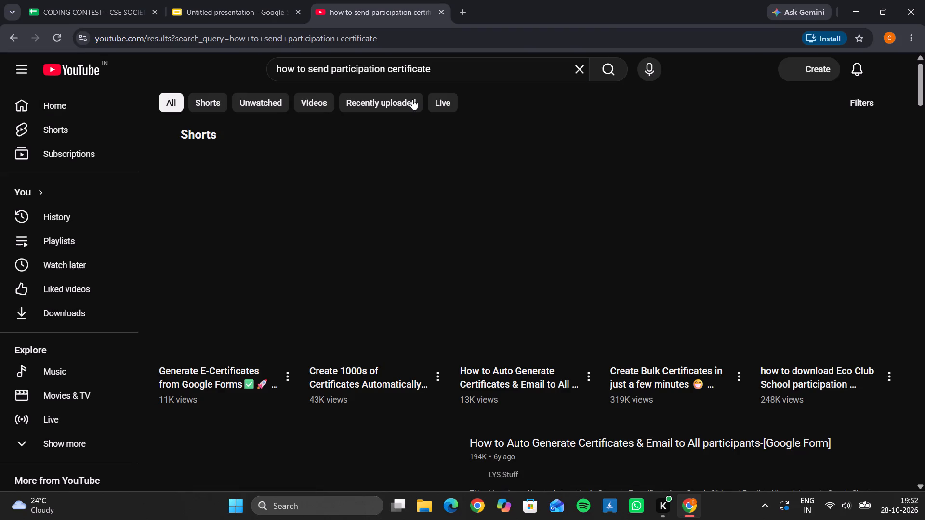
Open the video "How to Auto Generate Certificates & Email to All participants-[Google Form]", keep ads in the Premium offer, and skip the ad.
scroll(377, 211, "down", 4)
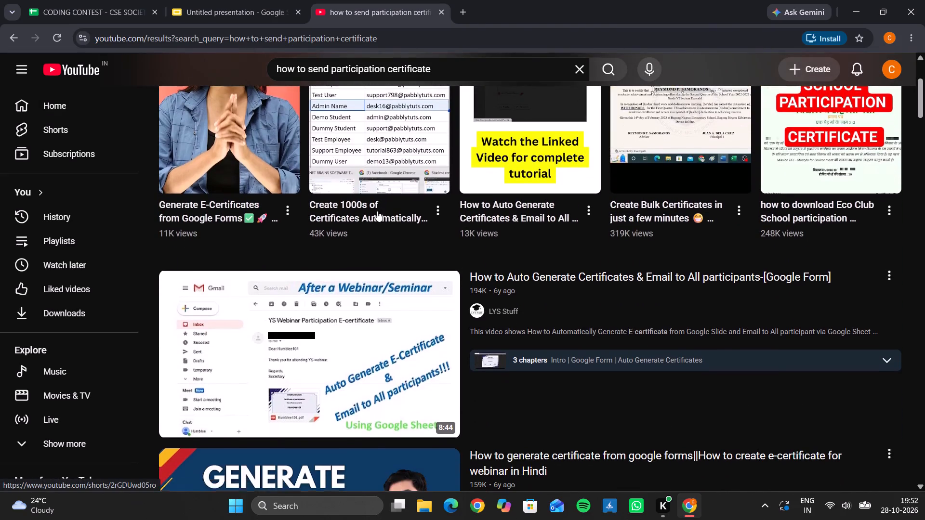
left_click(320, 375)
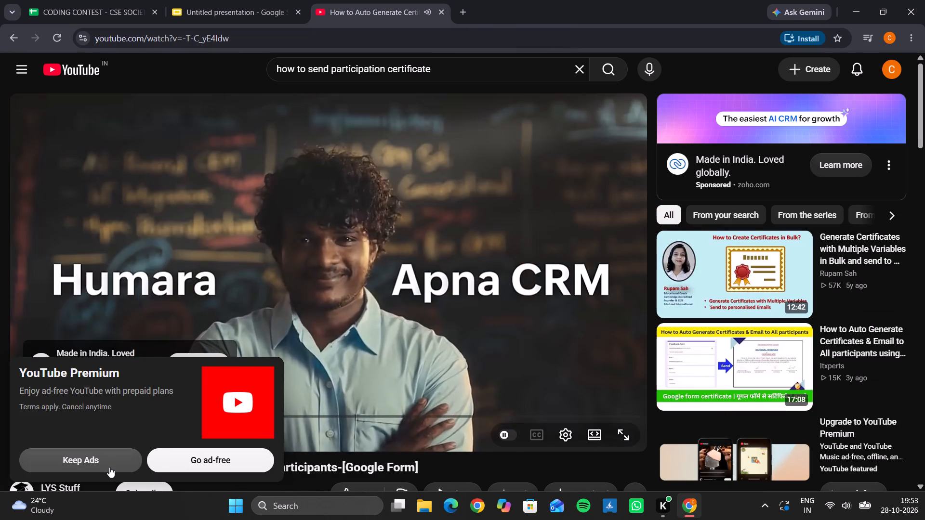
left_click(104, 468)
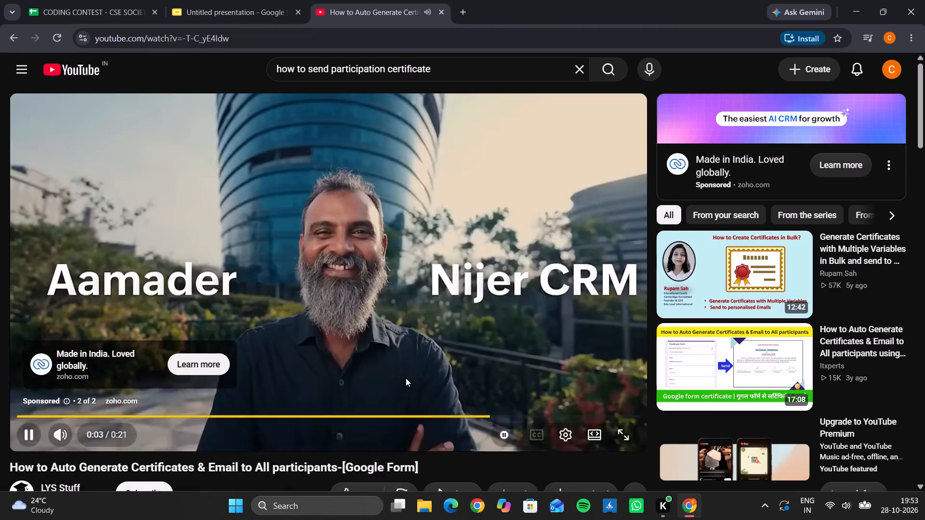
left_click(611, 397)
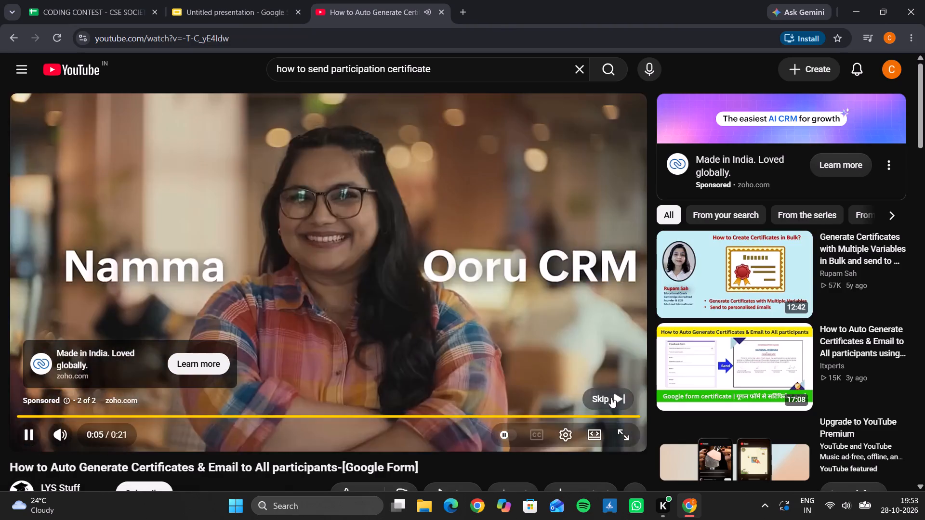
Skim the tutorial's opening minute for how the Google Slides certificate template and its participant name placeholder are set up, then pause playback.
key("Right")
key("Right")
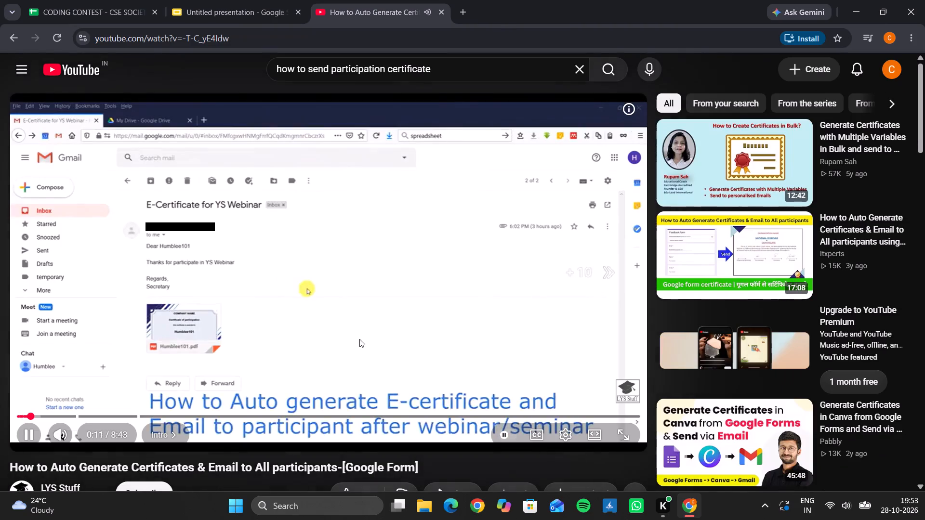
key("Right")
key("Right")
key("Right")
key("Right")
key("Right")
key("Right")
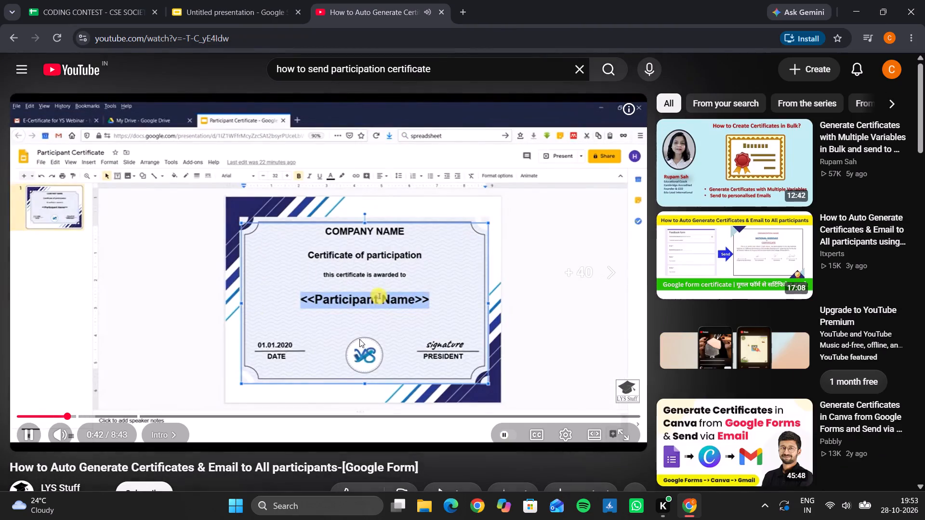
key("Left")
key("Left")
key("Left")
key("Left")
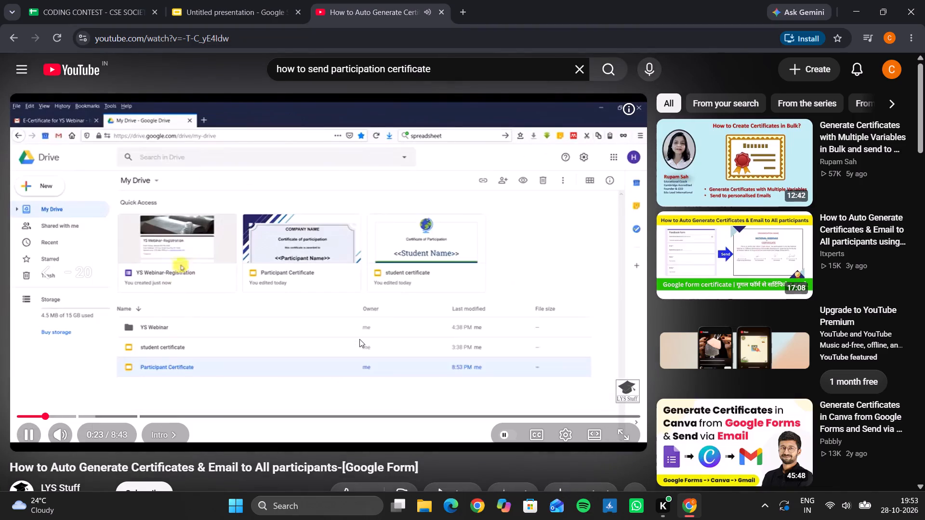
key("Right")
key("Left")
key("Left")
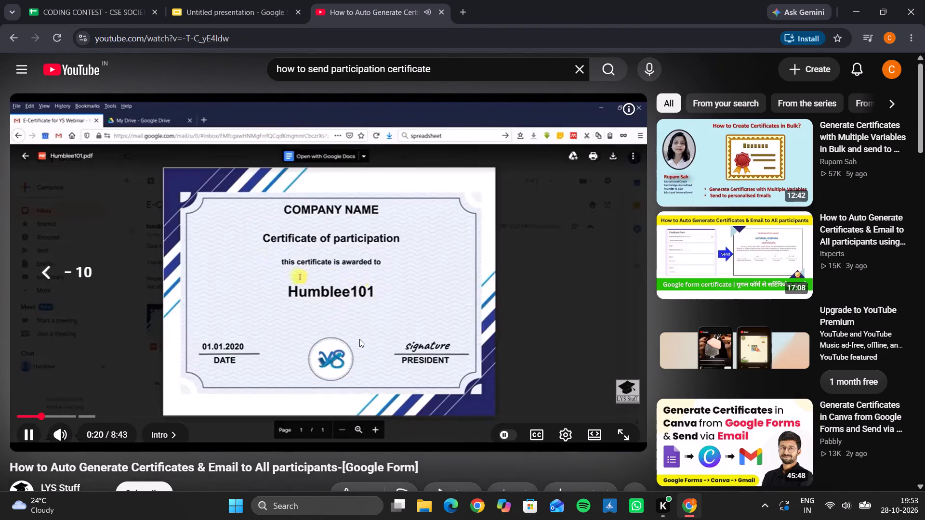
key("Left")
key("Left")
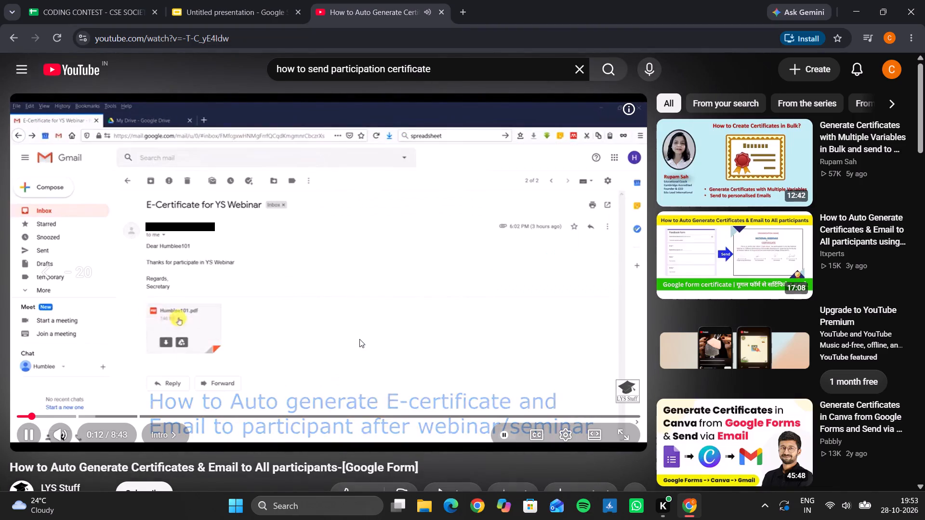
key("Left")
key("Right")
key("Right")
key("Right")
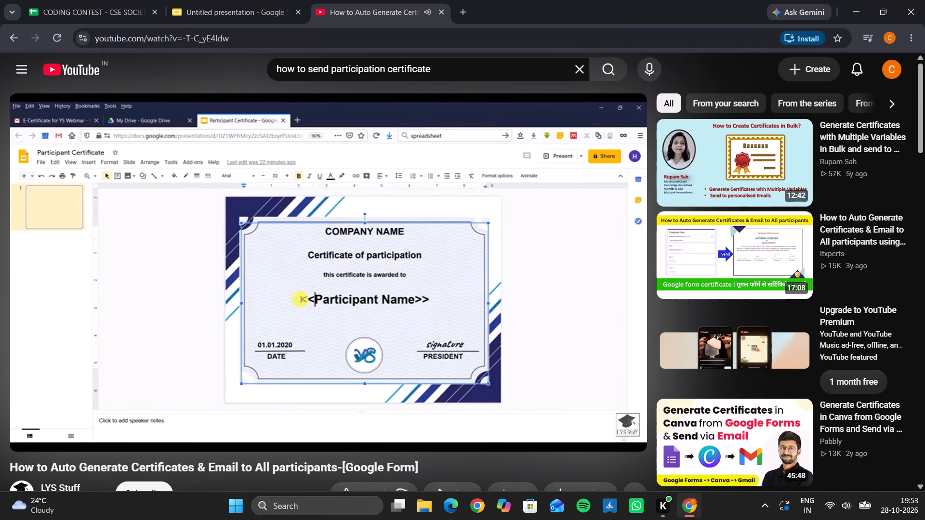
left_click(434, 296)
Return to the blank untitled Google Slides presentation.
left_click(235, 14)
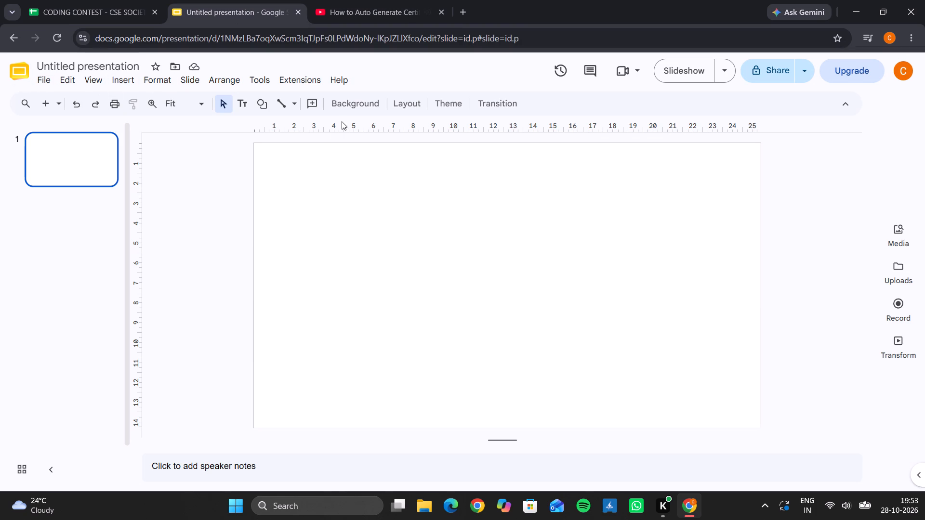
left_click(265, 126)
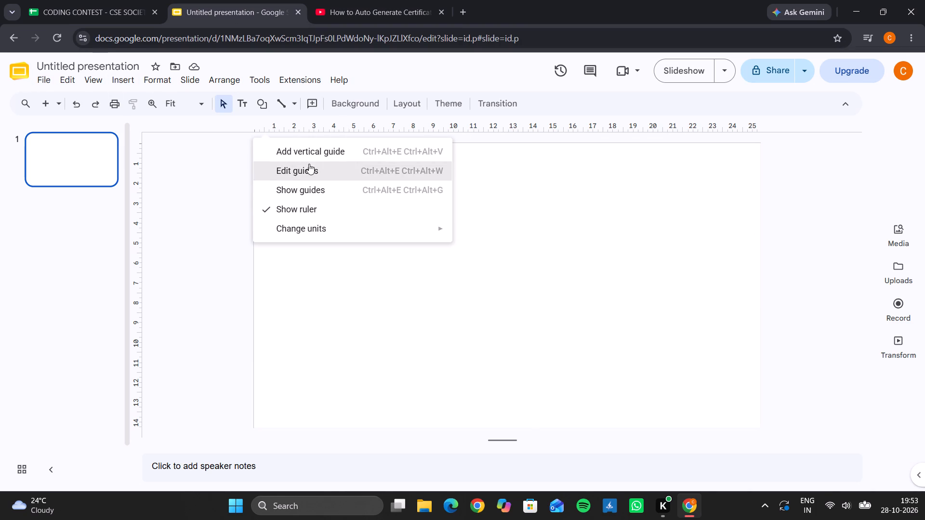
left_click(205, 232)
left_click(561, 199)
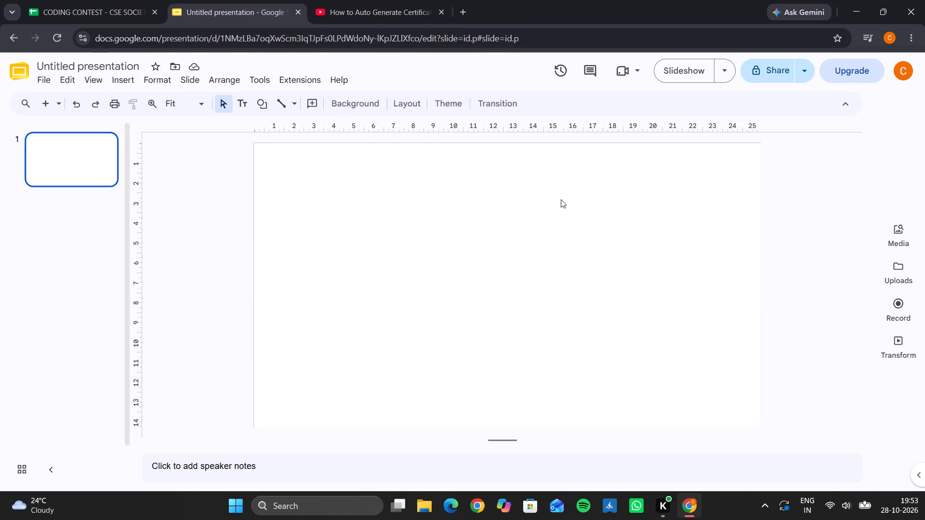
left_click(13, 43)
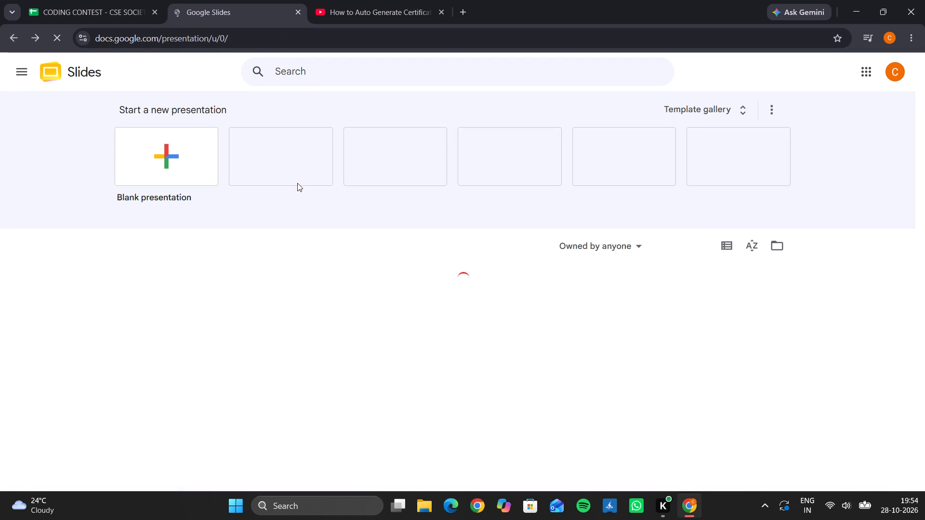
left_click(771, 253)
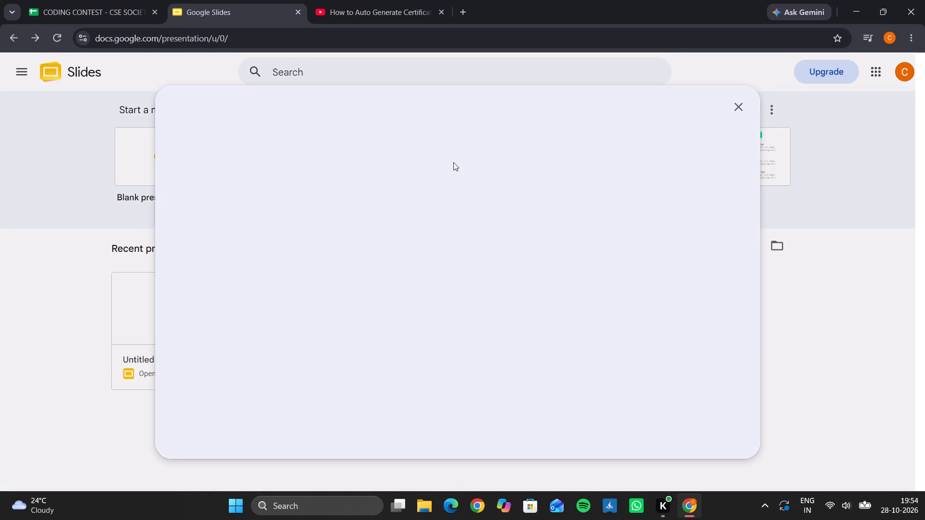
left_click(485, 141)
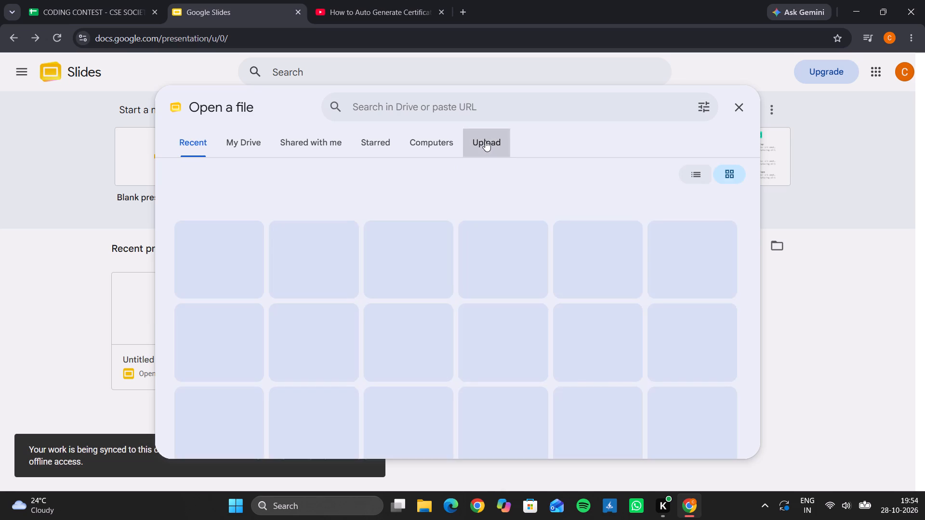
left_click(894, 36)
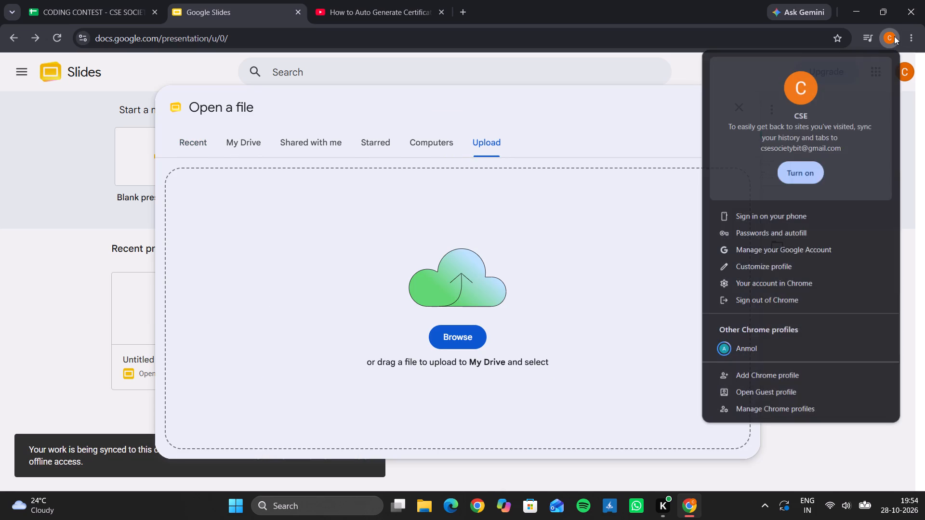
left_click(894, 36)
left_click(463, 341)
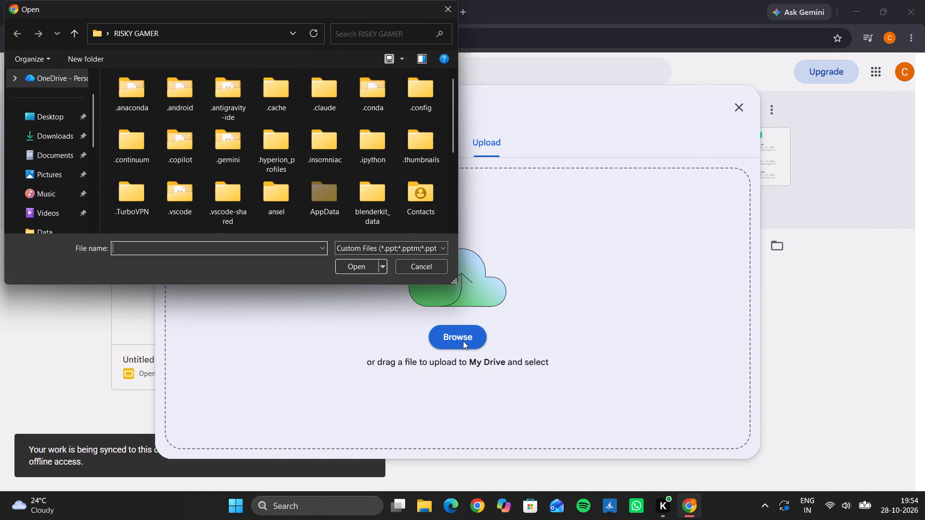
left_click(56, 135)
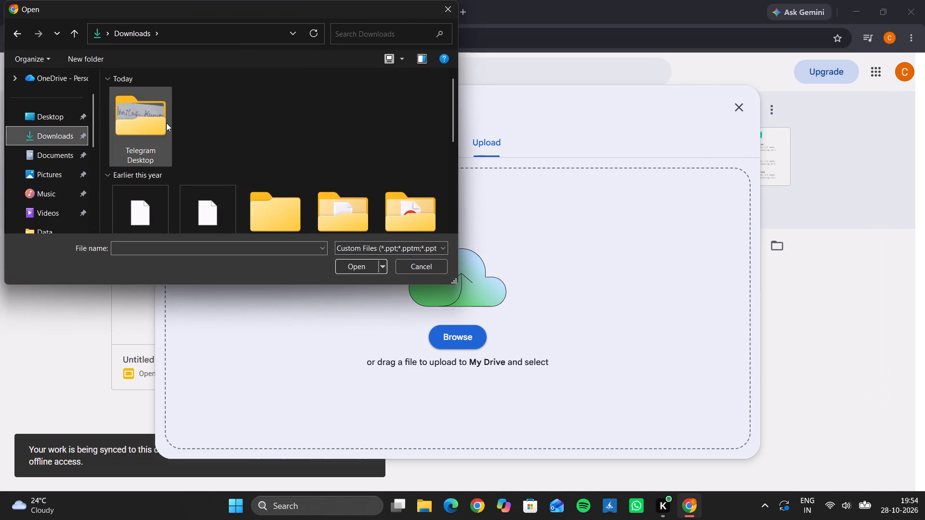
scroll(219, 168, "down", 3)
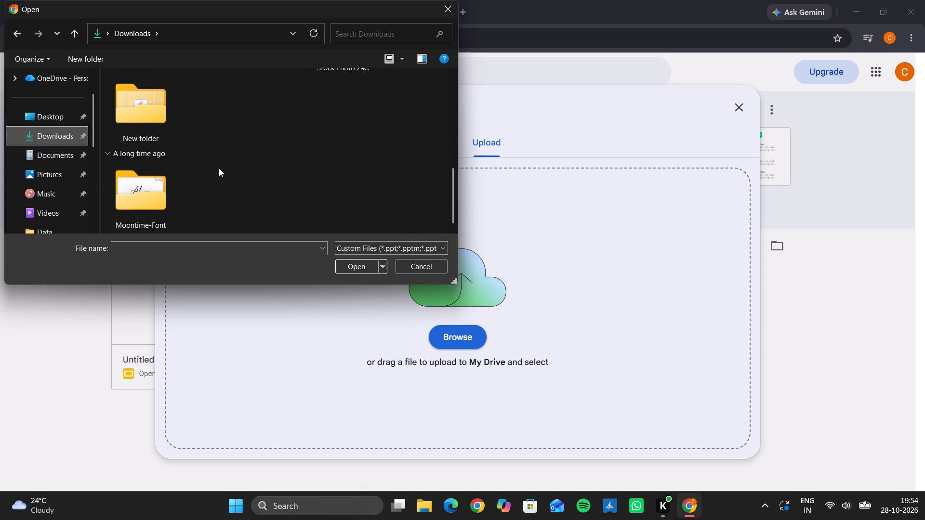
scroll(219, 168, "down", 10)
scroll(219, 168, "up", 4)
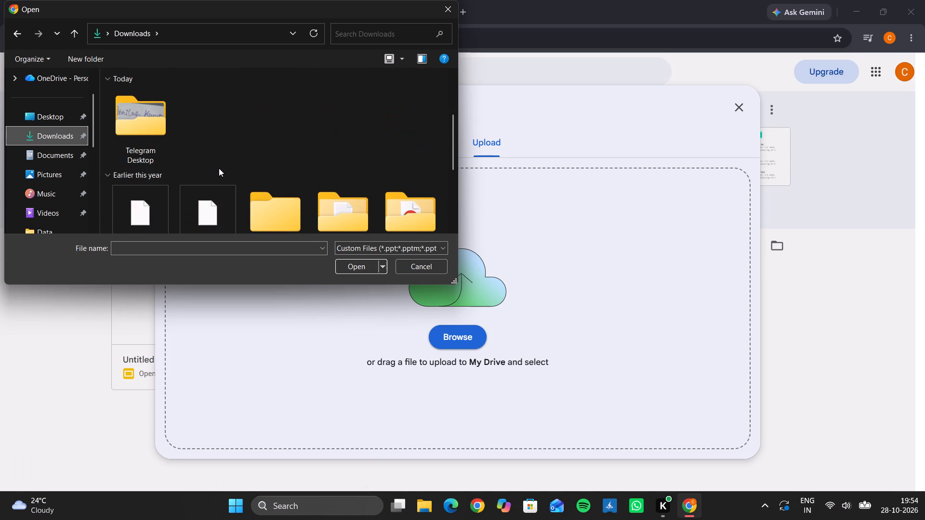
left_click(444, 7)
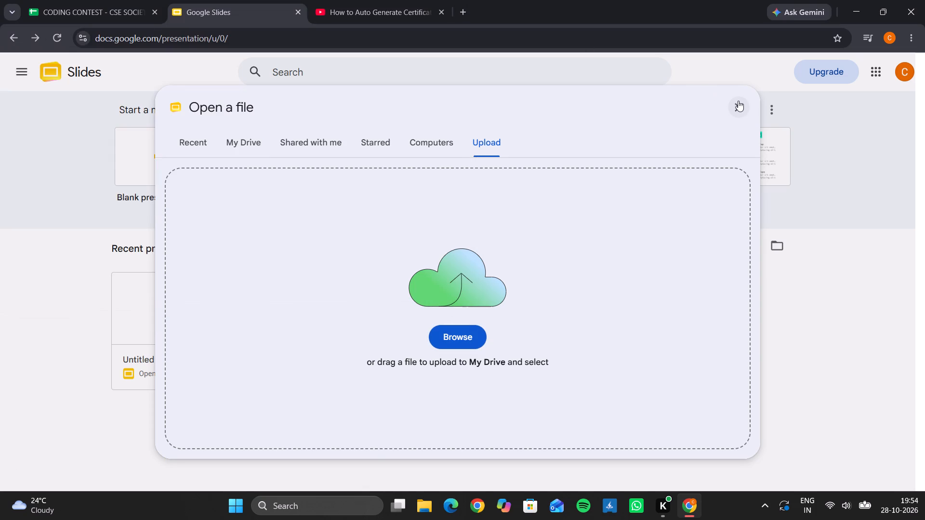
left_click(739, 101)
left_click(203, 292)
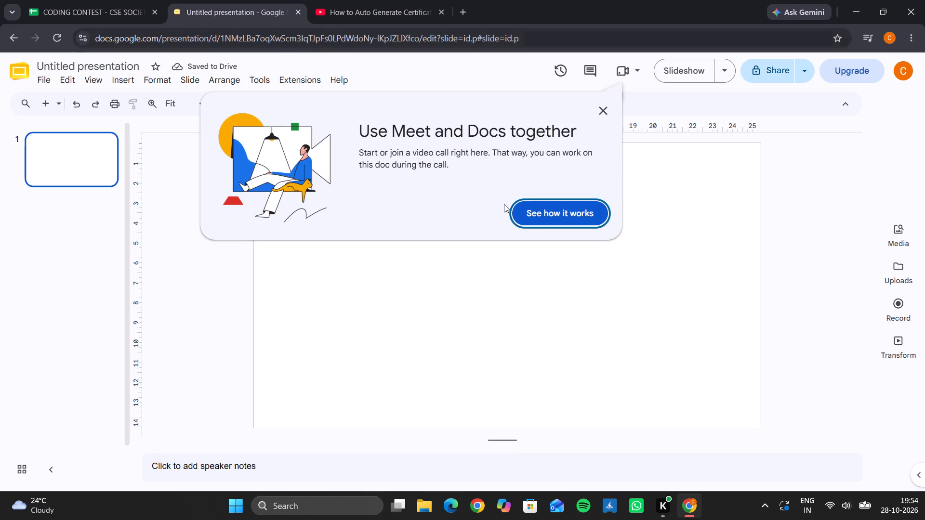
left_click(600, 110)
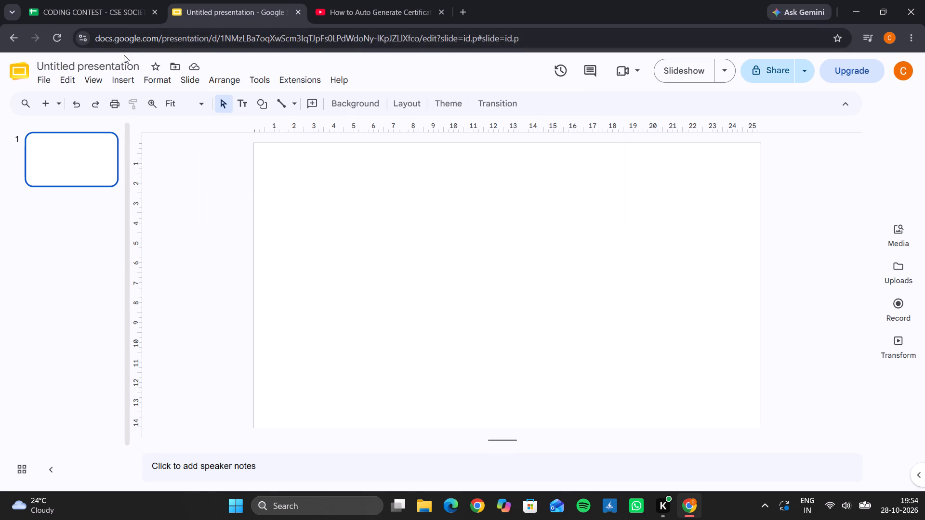
Rename the untitled presentation as "Participation Certi.".
left_click(114, 67)
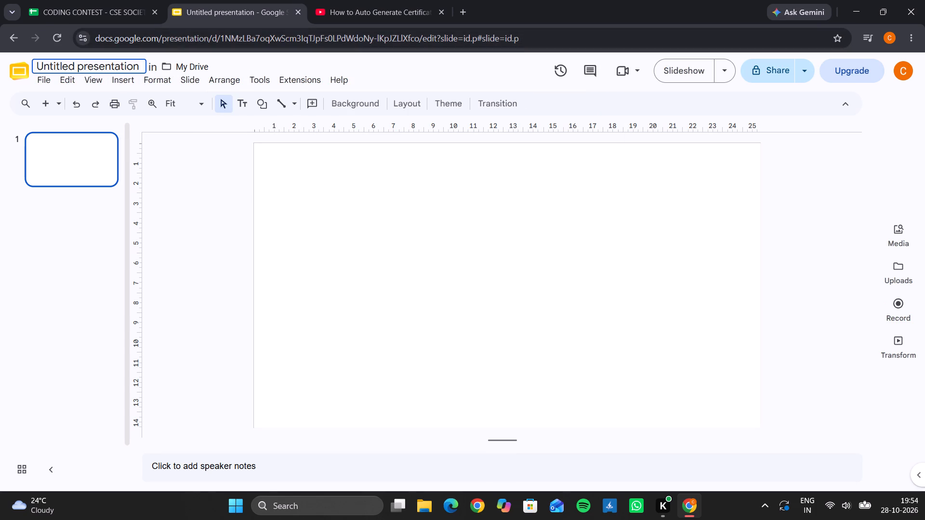
key("ctrl+a")
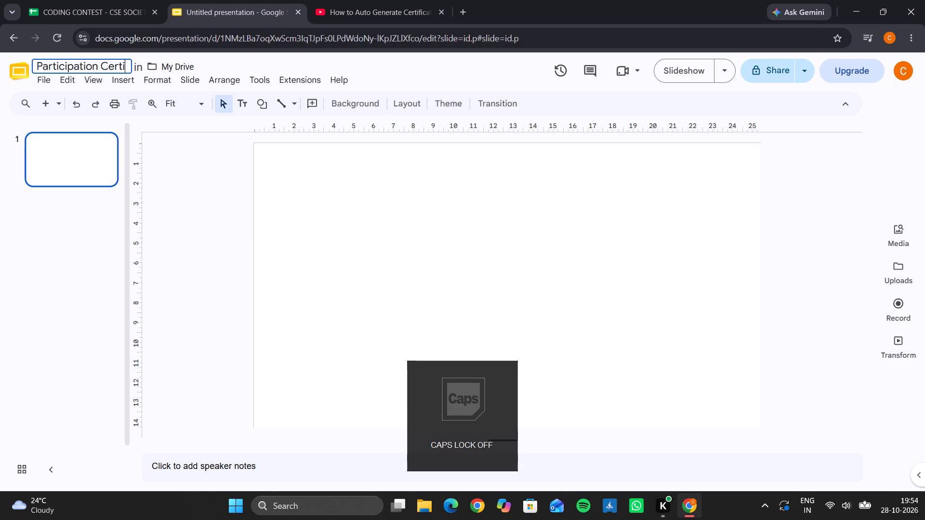
left_click(178, 183)
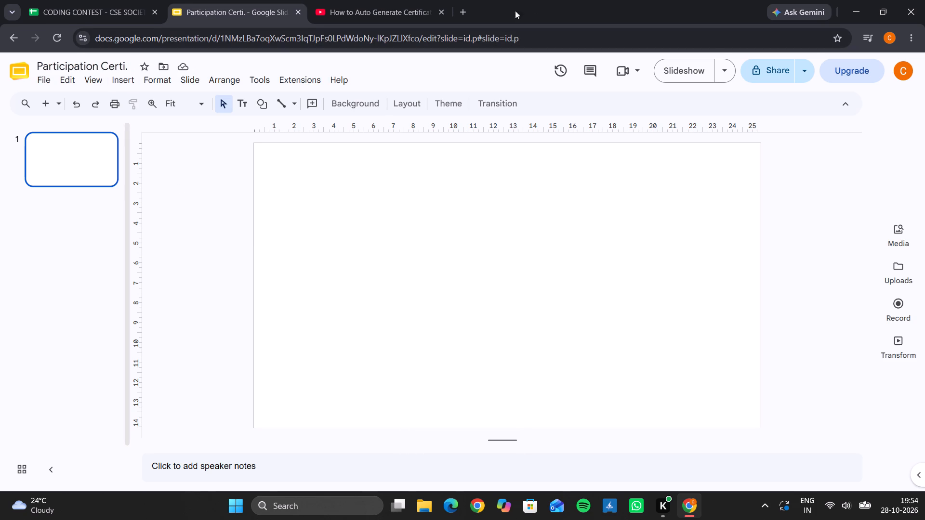
Search Google in a new browser tab for "how to change page sizze in google slides" and read the instructions.
left_click(466, 4)
type("how to change page sizze")
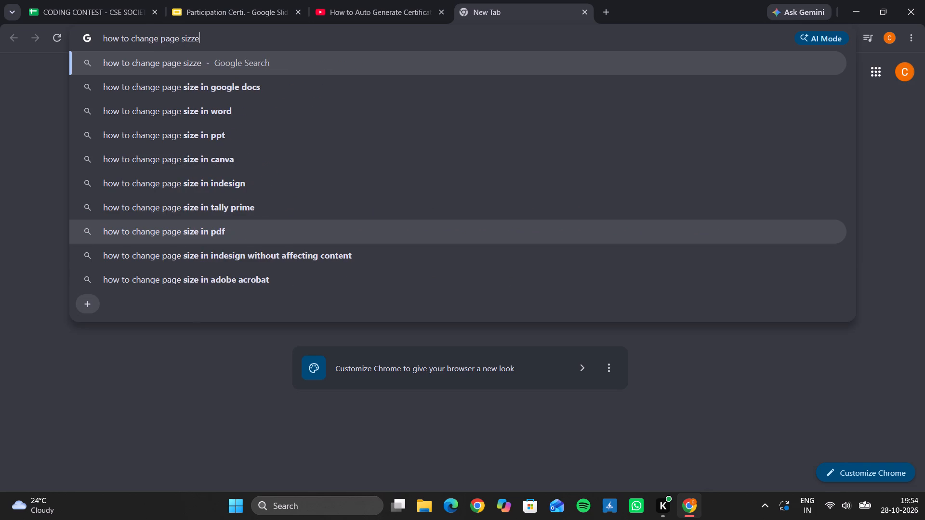
key("space")
type("in google slides")
key("Return")
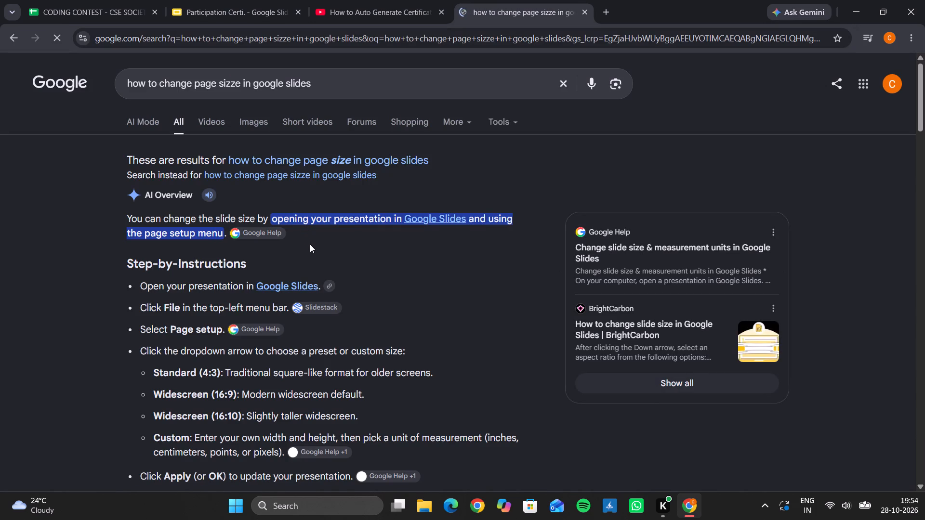
scroll(310, 244, "down", 1)
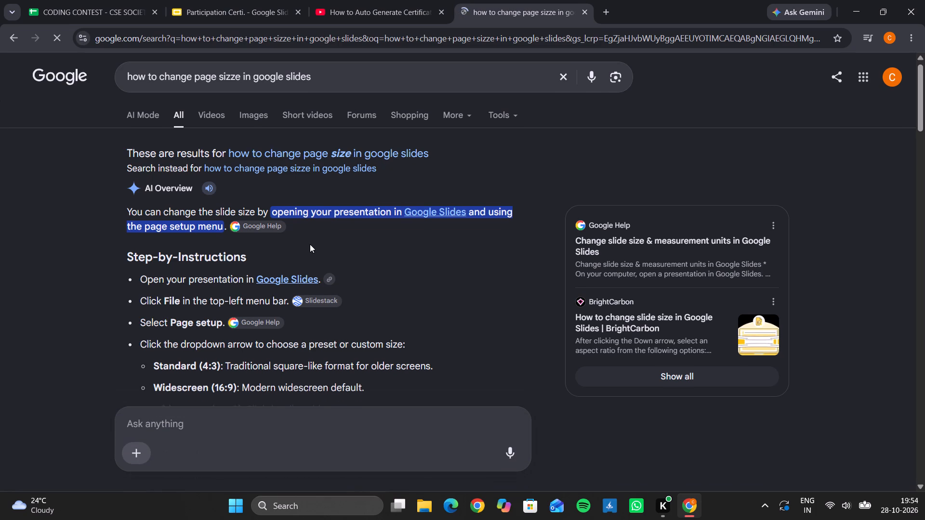
scroll(310, 244, "down", 1)
left_click(217, 0)
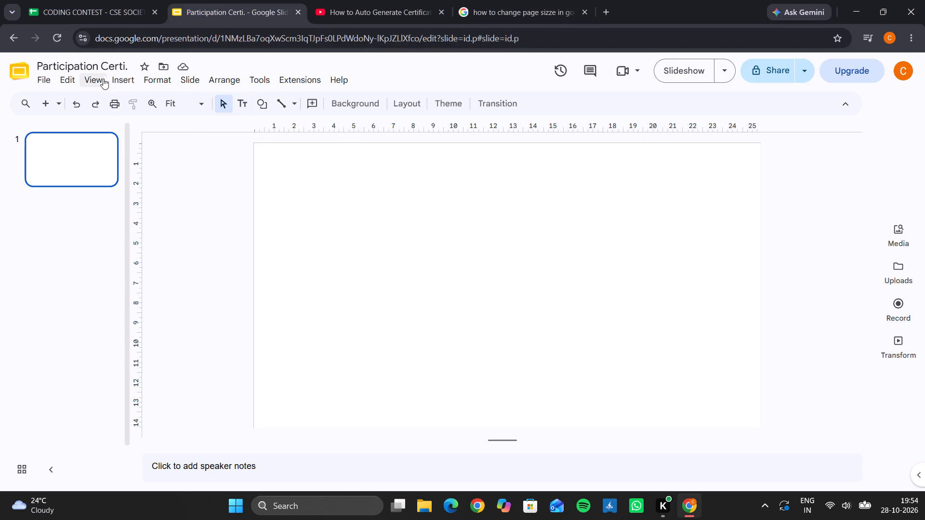
left_click(86, 76)
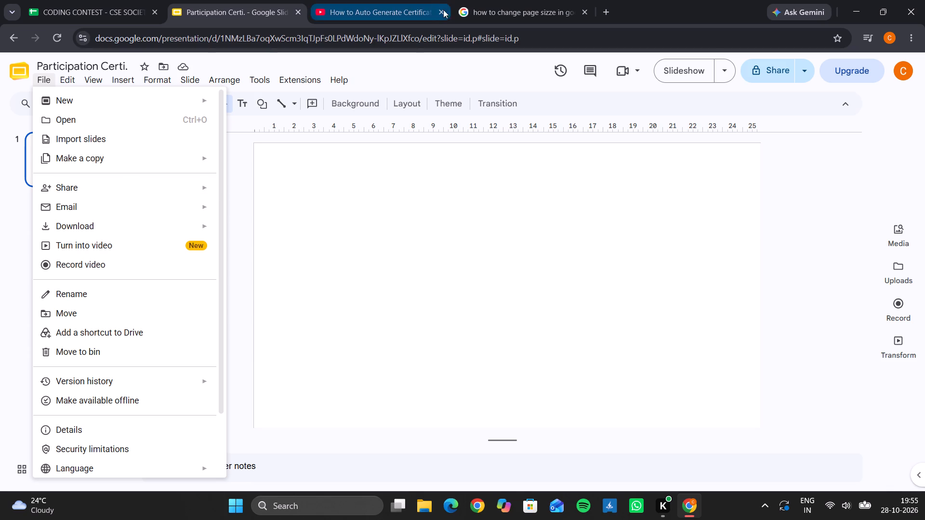
left_click(494, 8)
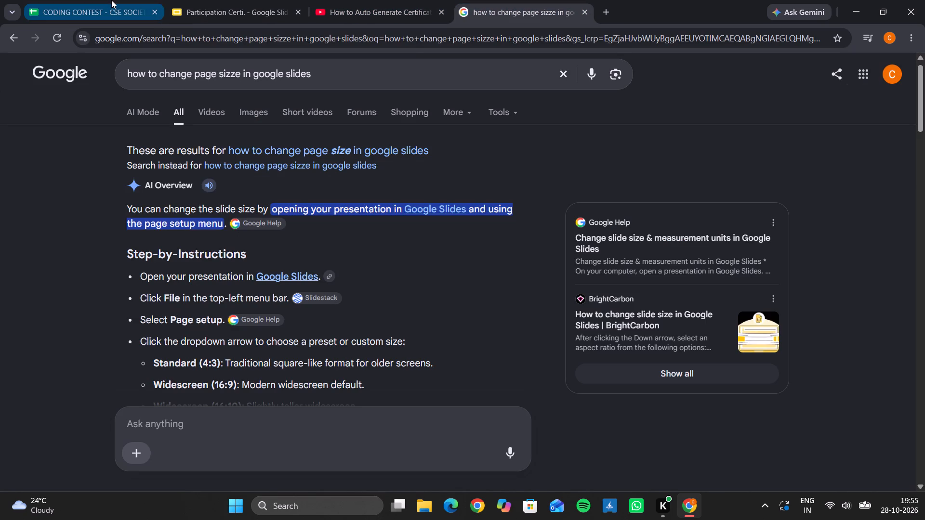
scroll(262, 263, "down", 1)
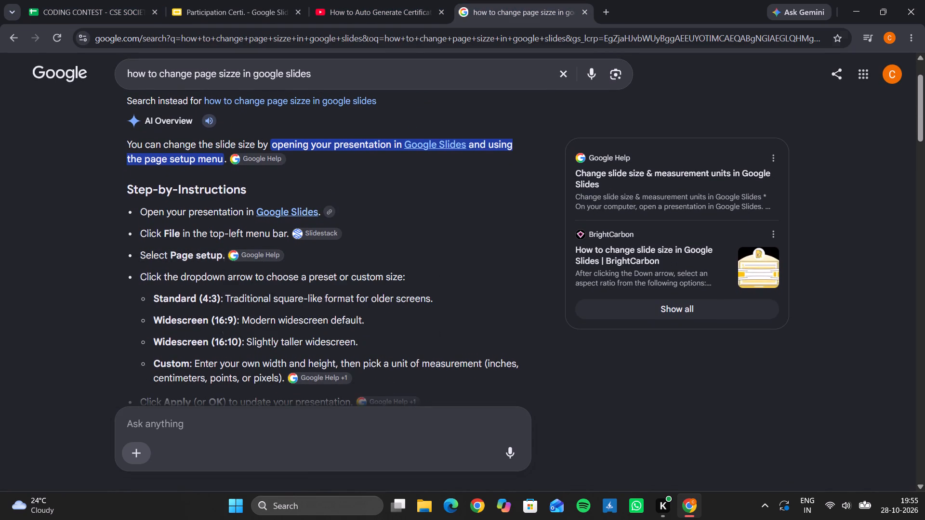
In the presentation's page setup, choose a custom page size measured in pixels and select the width for editing.
left_click(120, 0)
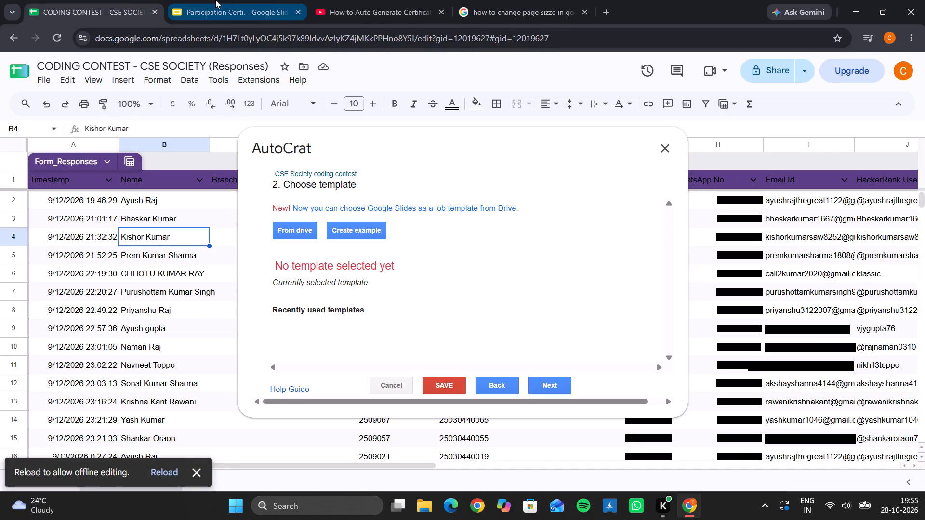
left_click(215, 0)
left_click(44, 78)
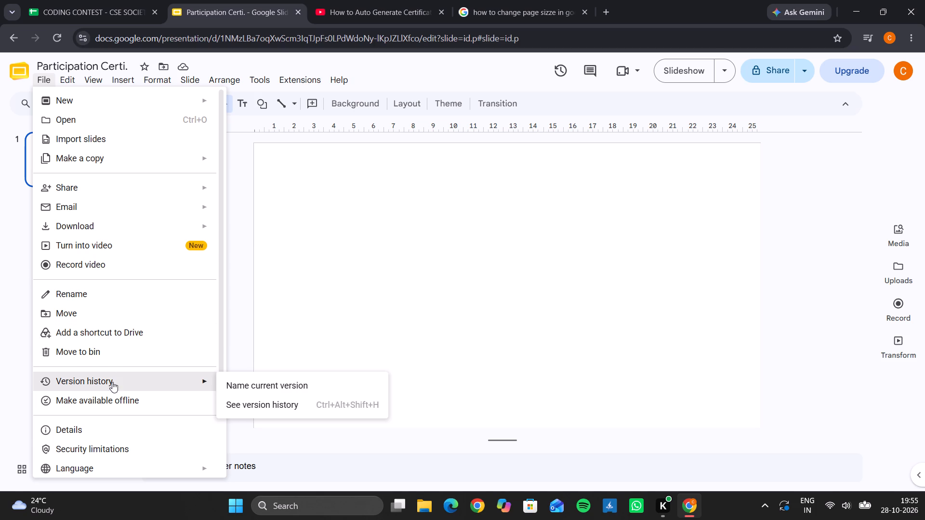
scroll(115, 440, "down", 3)
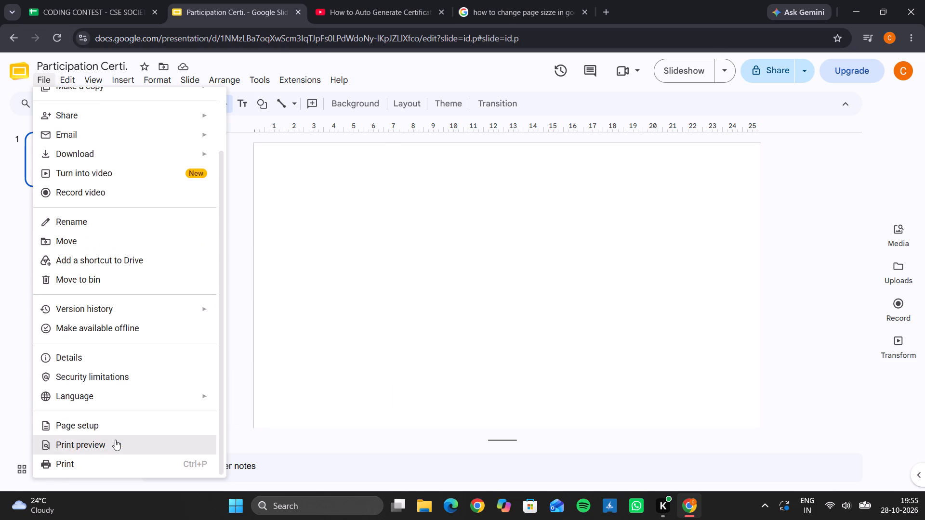
left_click(105, 425)
left_click(430, 231)
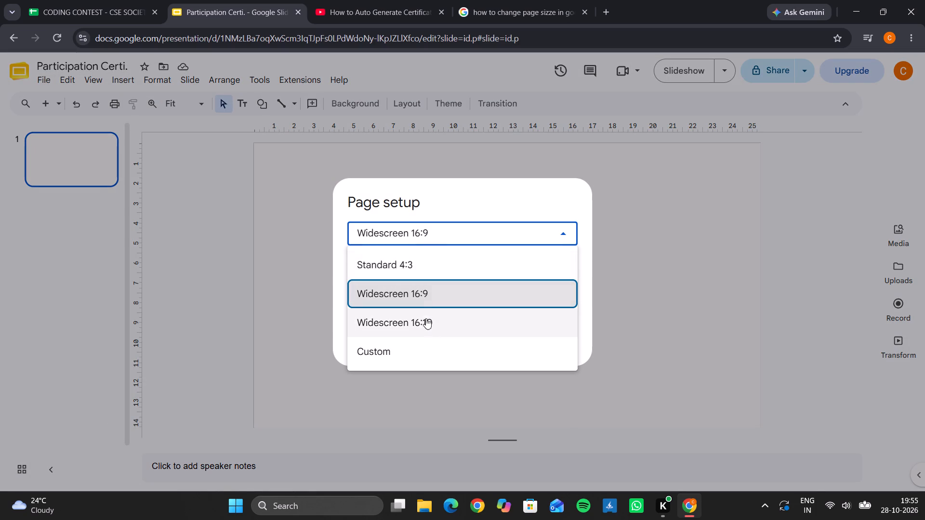
left_click(422, 345)
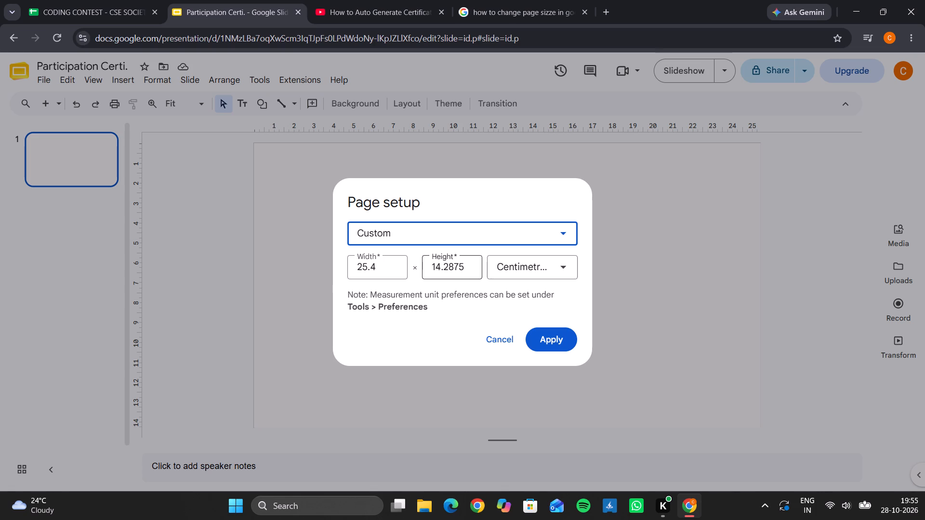
left_click(528, 262)
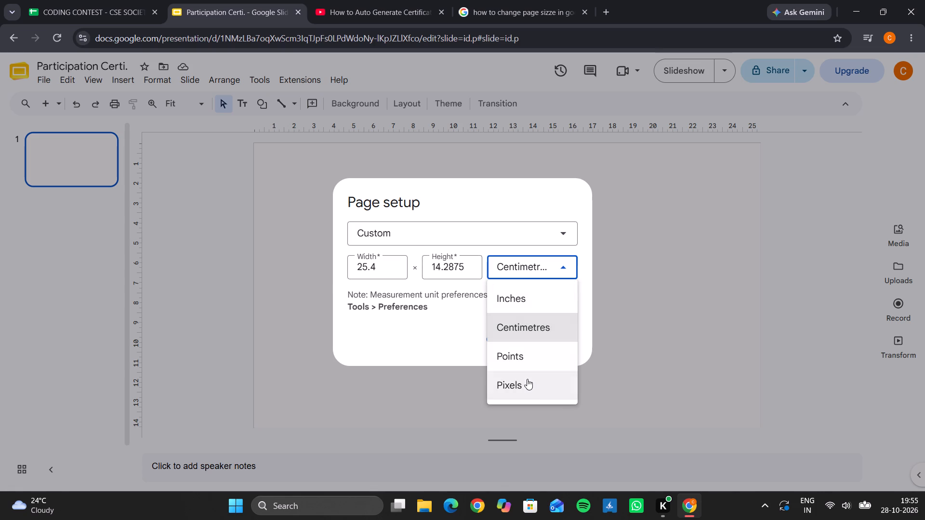
left_click(527, 379)
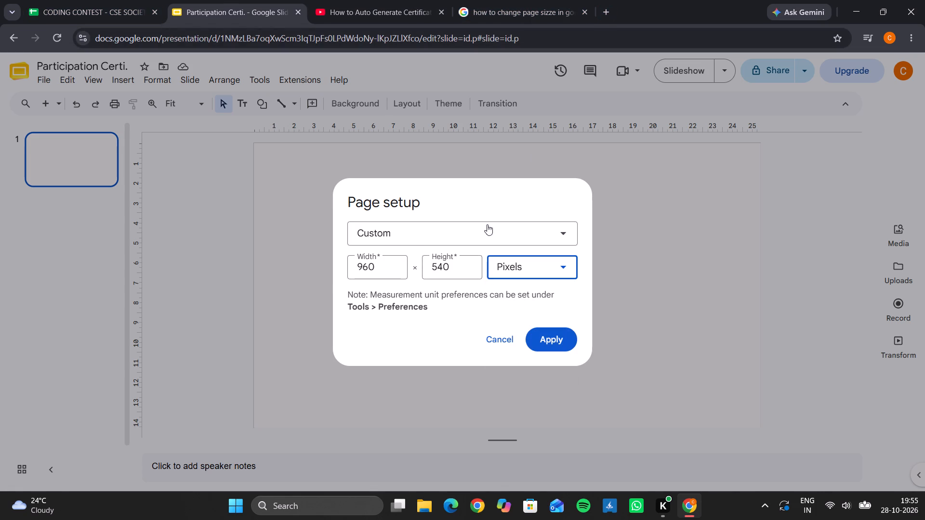
left_click(371, 269)
double_click(371, 269)
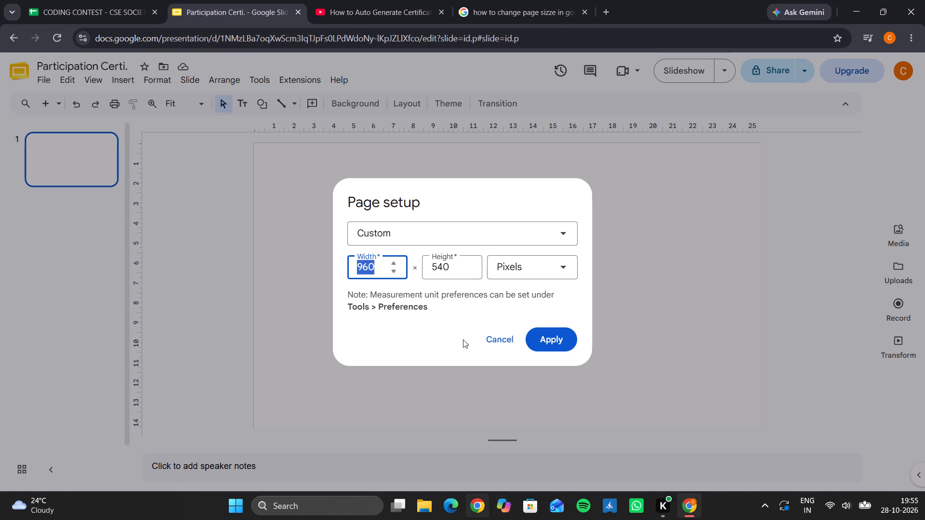
Open a Chrome window with the personal profile, search Google for canva and open the Canva site.
left_click(478, 495)
left_click(458, 304)
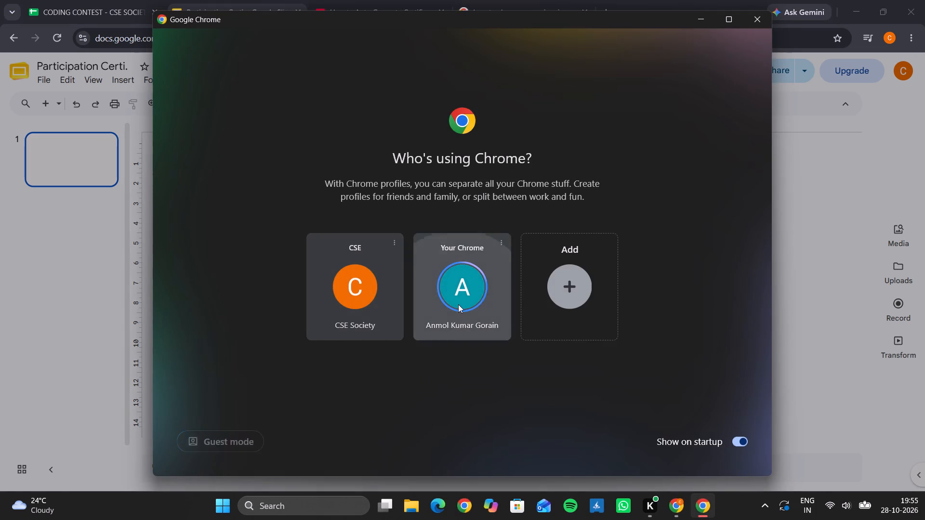
type("ca")
key("Return")
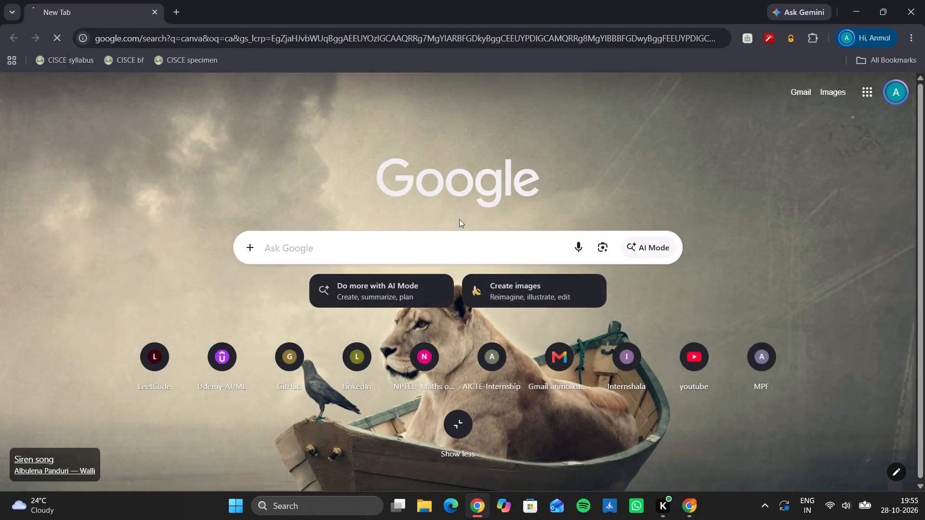
left_click(334, 192)
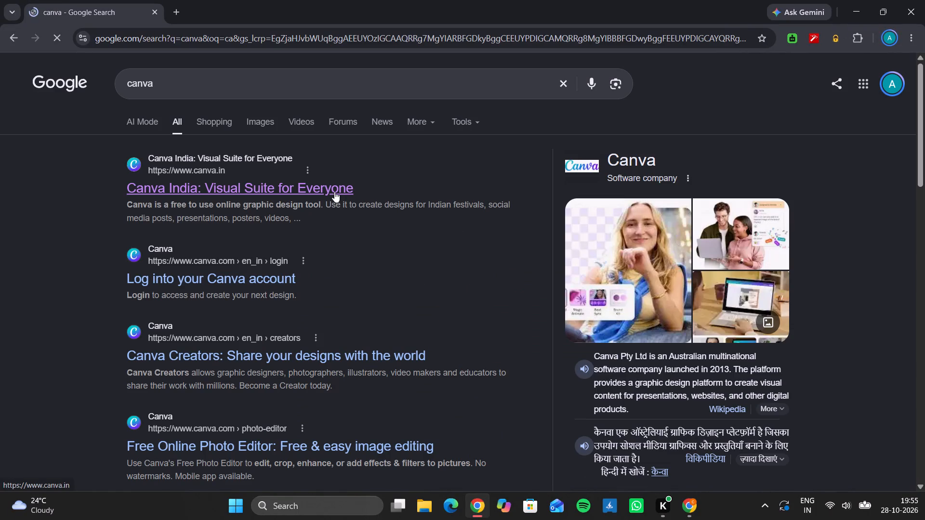
left_click(489, 268)
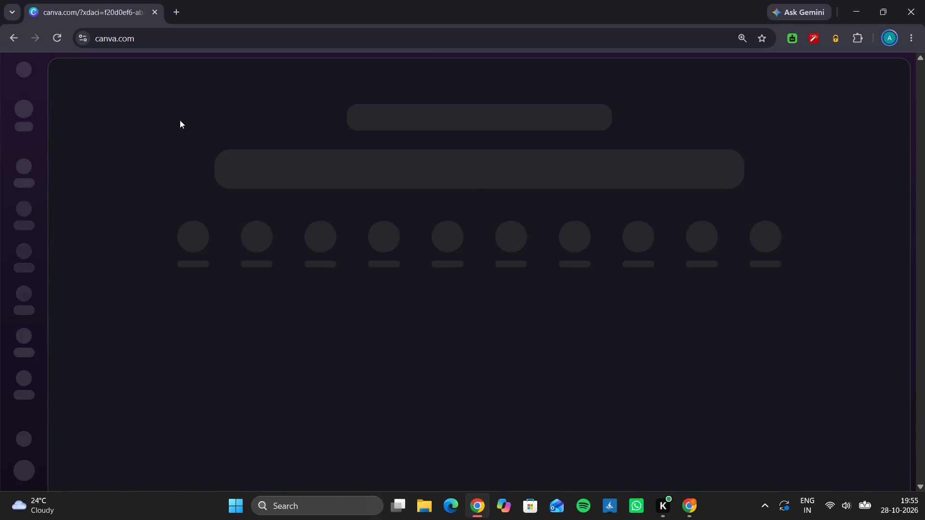
Open the untitled participation certificate design from the Canva home page.
left_click(118, 442)
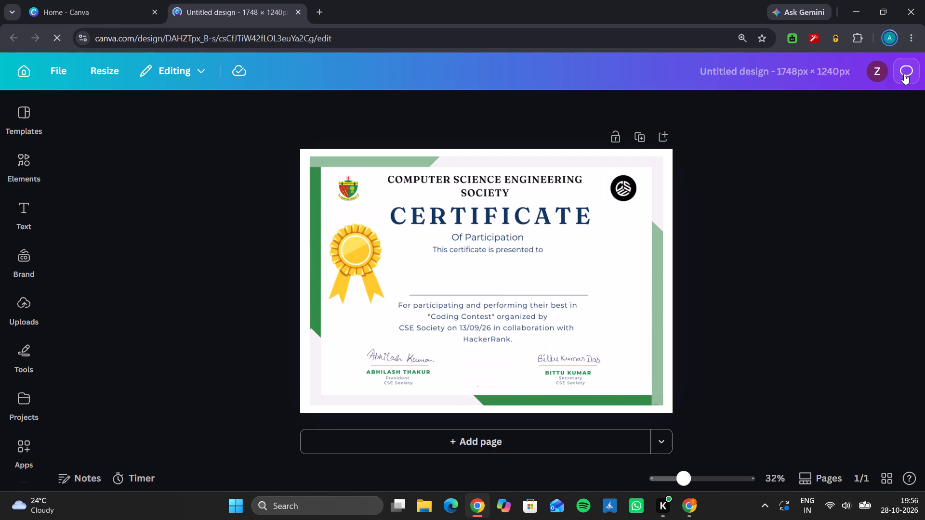
left_click(769, 255)
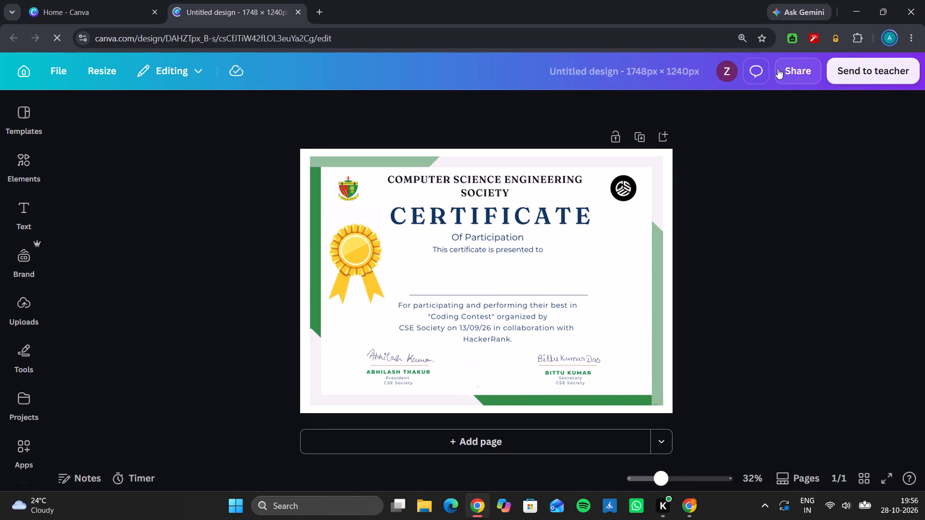
Open the certificate design's PNG download settings in Canva, raise the size multiplier to 3.125 and read the pixel dimensions.
left_click(778, 68)
left_click(690, 360)
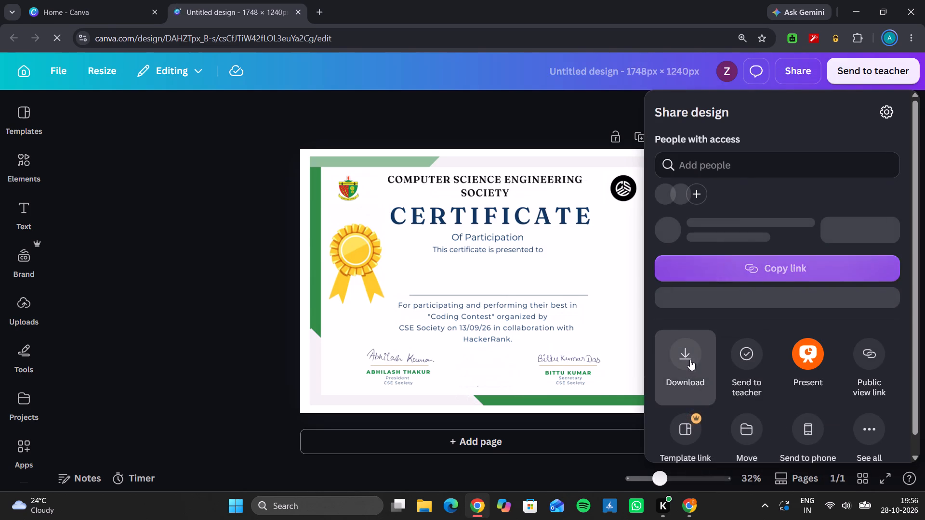
left_click_drag(715, 218, 924, 225)
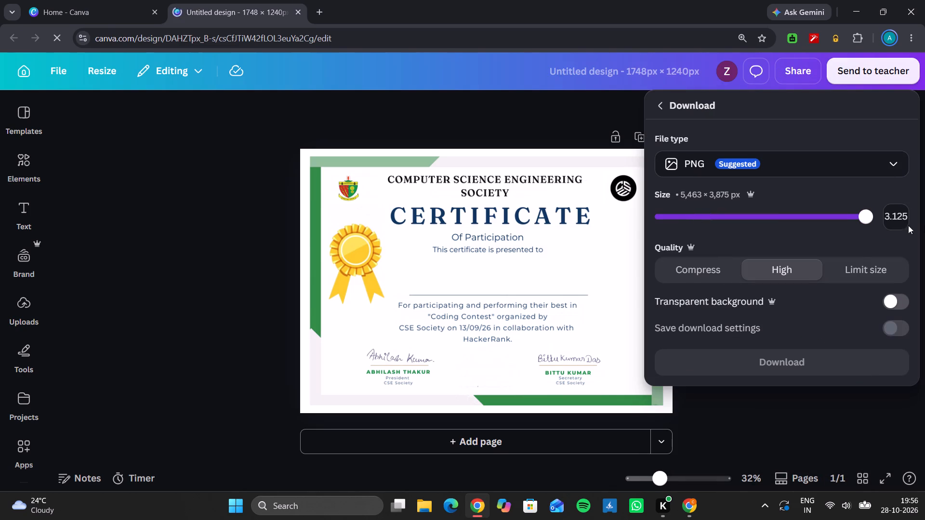
left_click_drag(680, 193, 700, 194)
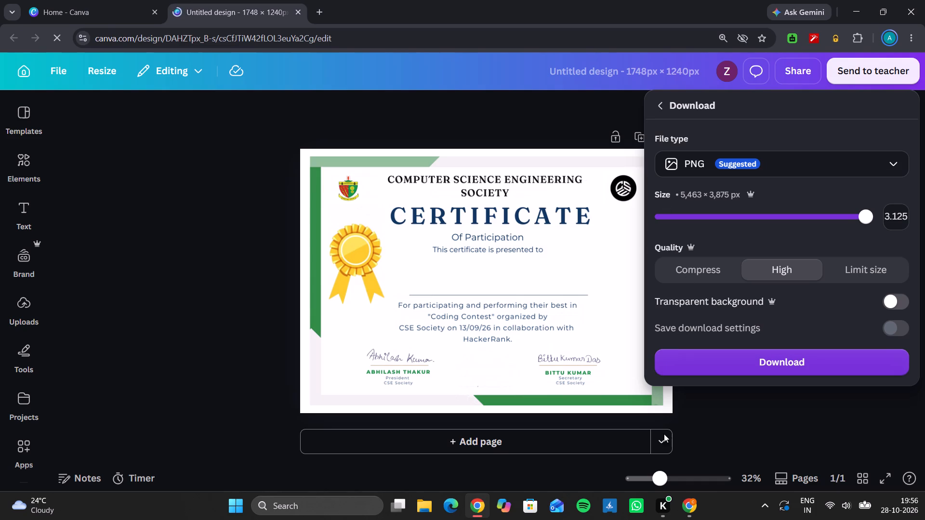
Switch to the Google Slides window and apply a custom page size of 5463 × 3875 pixels.
left_click(684, 509)
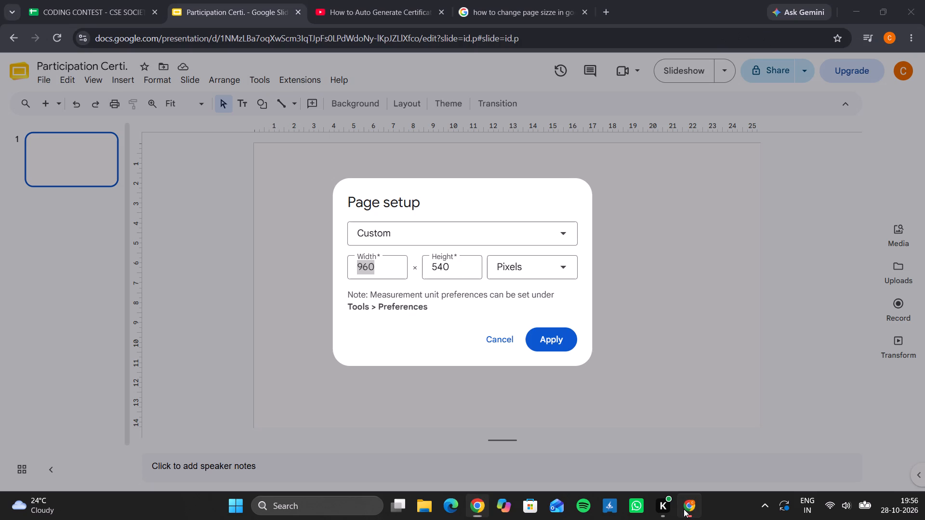
type("5463")
double_click(449, 265)
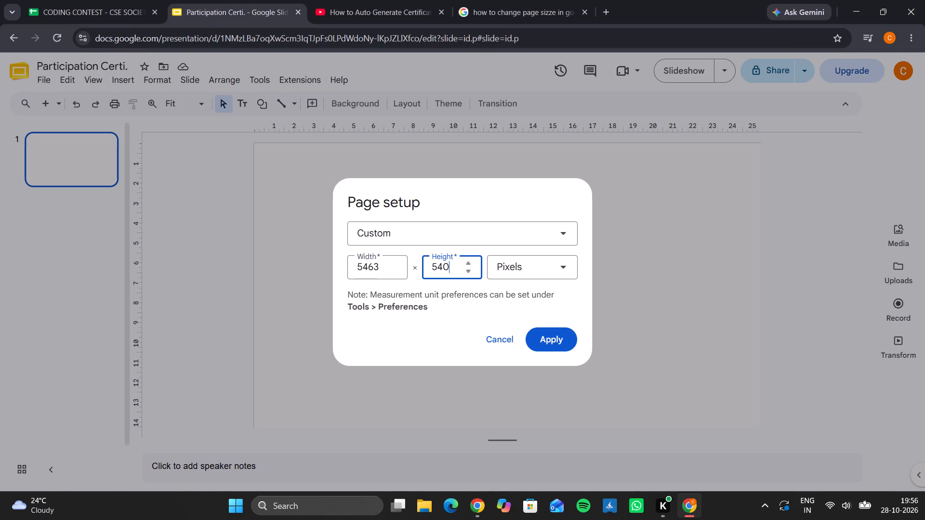
left_click(478, 503)
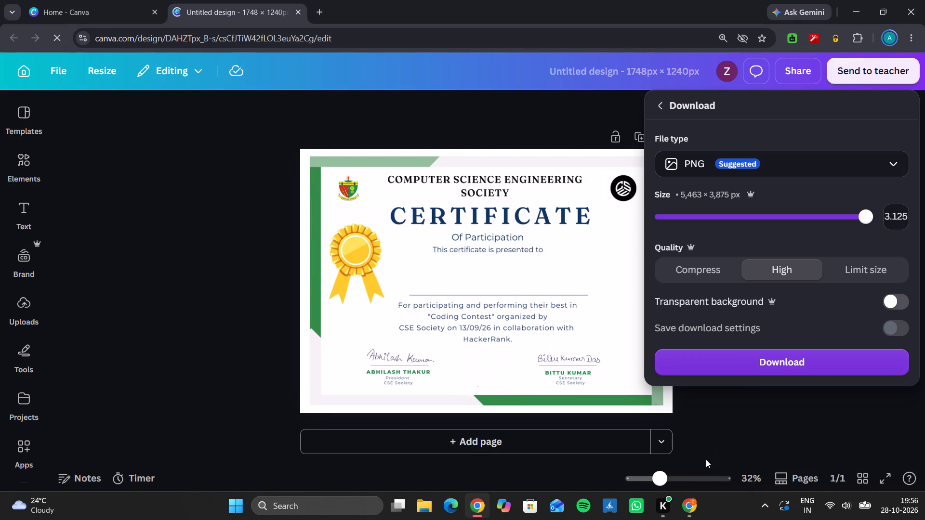
left_click(685, 499)
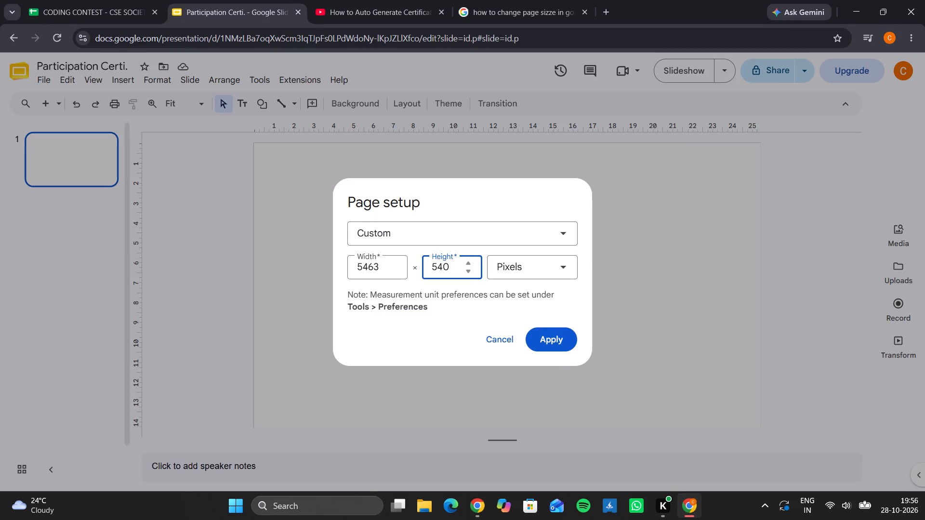
double_click(440, 264)
key("3")
type("875")
left_click(544, 332)
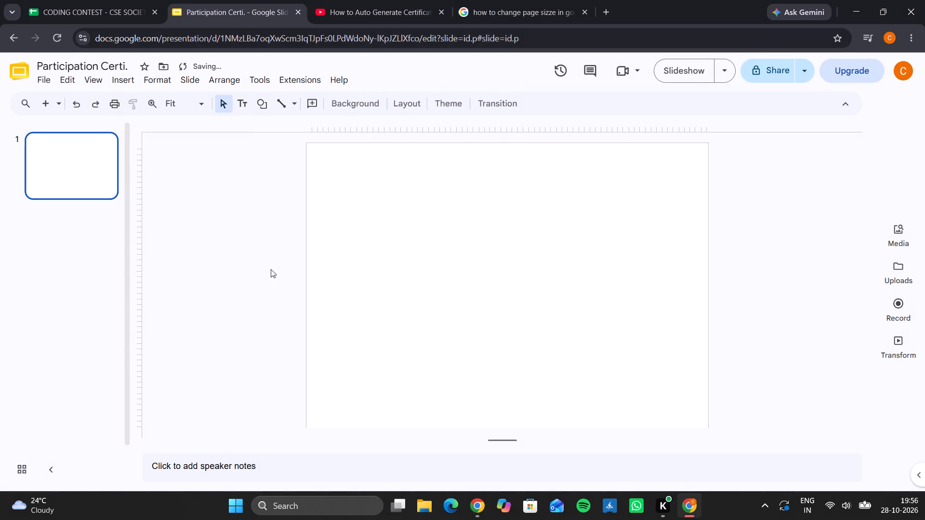
Insert the certificate image "Untitled design (12).png" from the computer's Downloads folder onto the slide.
scroll(271, 269, "down", 1)
left_click(271, 269)
left_click(120, 83)
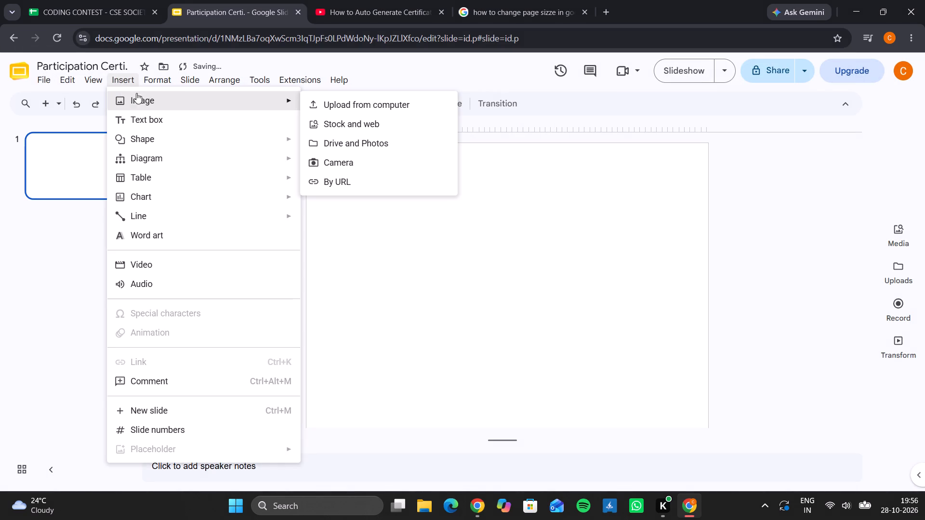
left_click(360, 109)
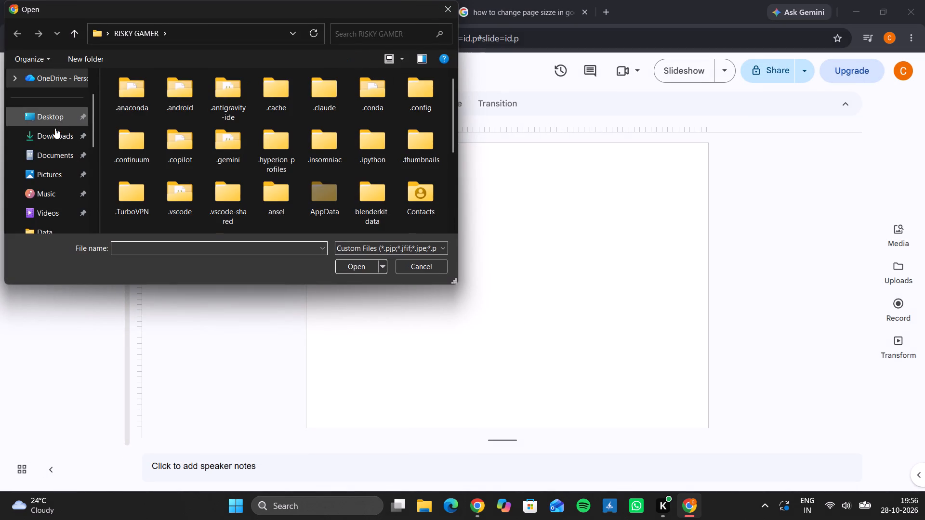
left_click(53, 137)
left_click(139, 117)
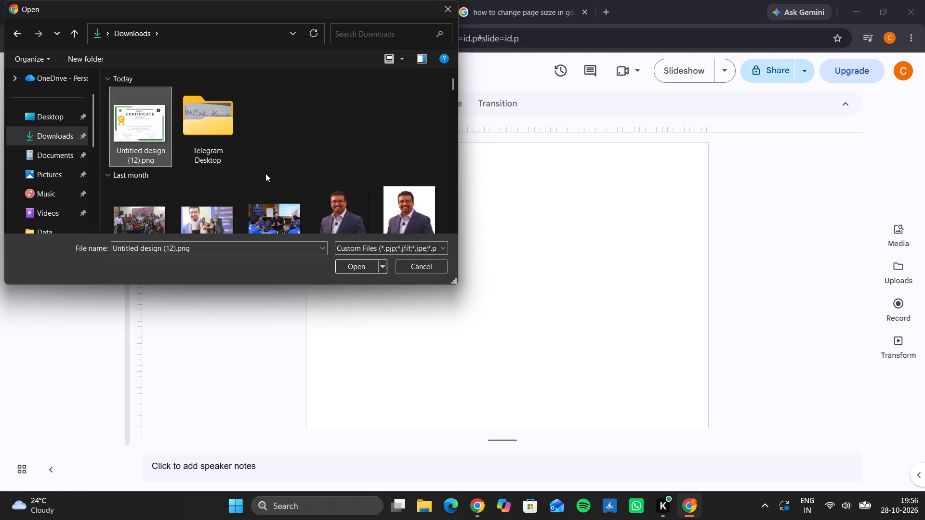
left_click(355, 272)
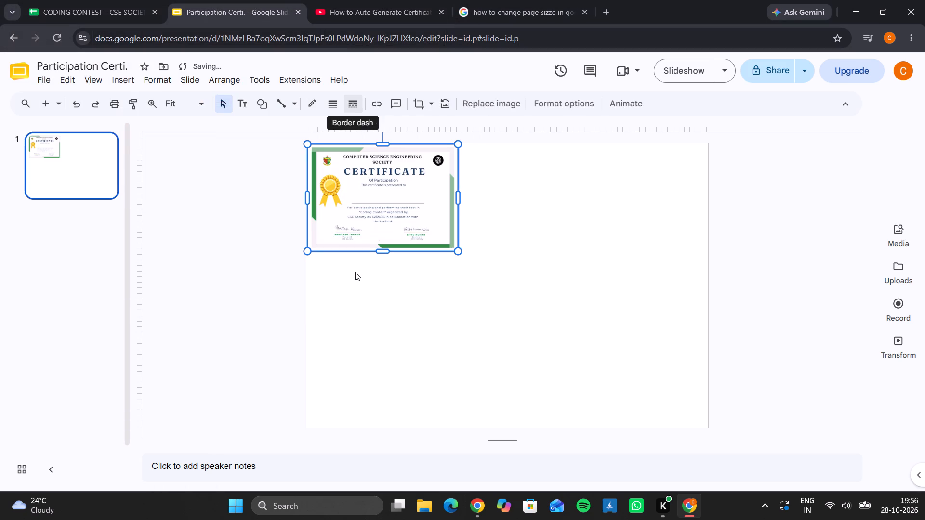
Enlarge the certificate image to cover the whole slide and nudge it slightly up and to the left into alignment.
left_click_drag(456, 249, 621, 388)
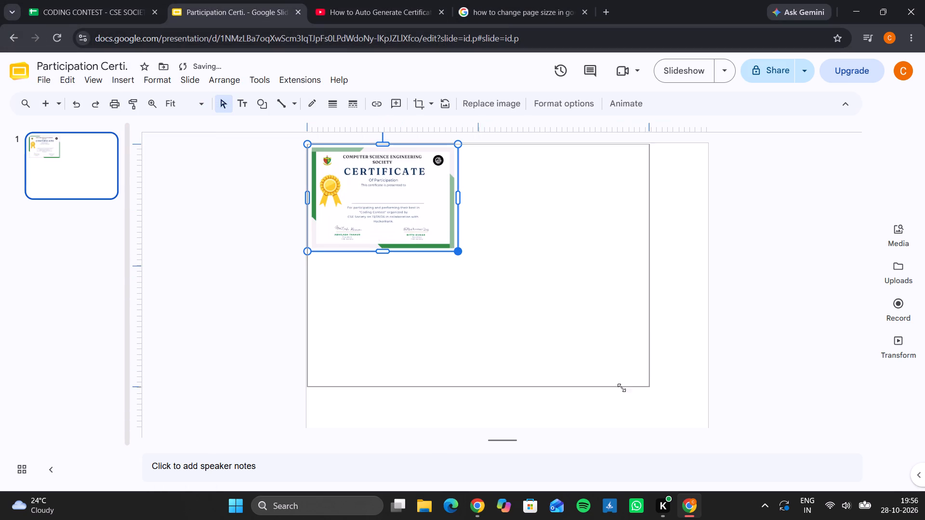
left_click_drag(621, 388, 675, 424)
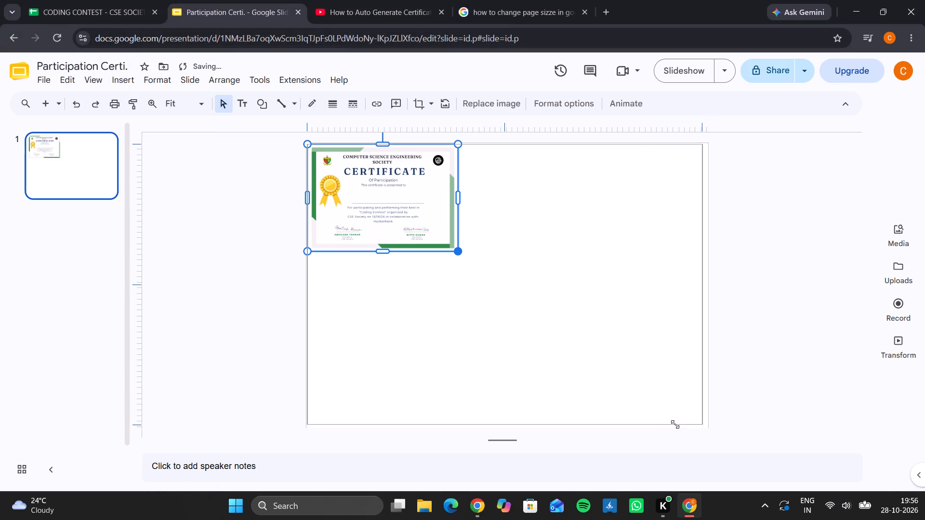
left_click_drag(675, 424, 677, 426)
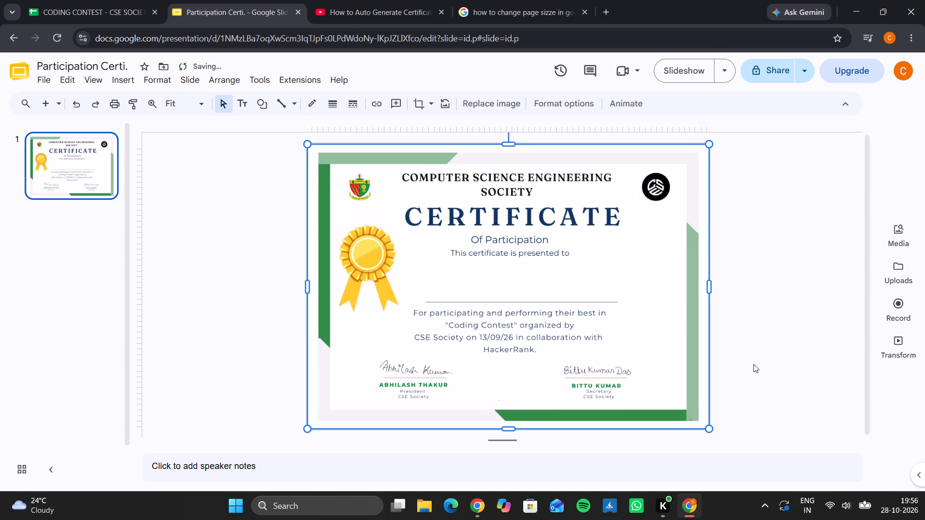
left_click(753, 364)
left_click(592, 267)
key("Up")
key("Left")
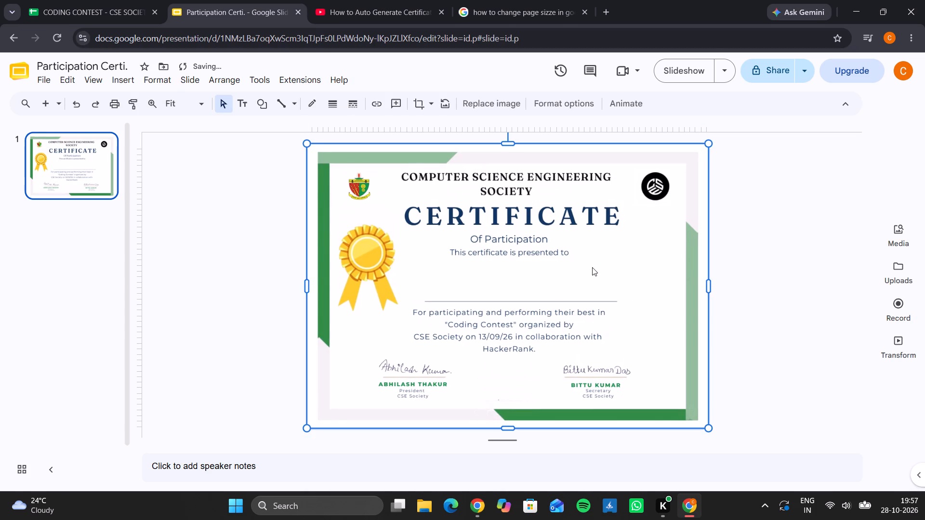
left_click(743, 272)
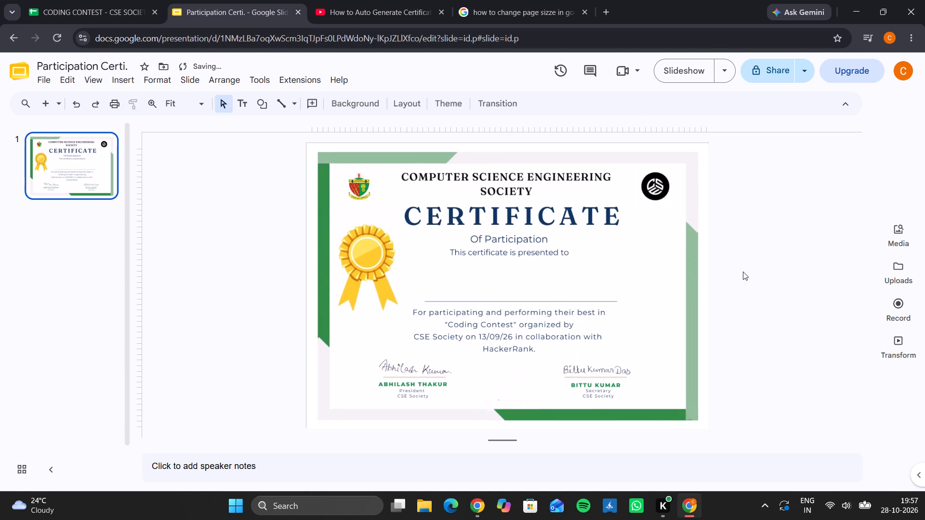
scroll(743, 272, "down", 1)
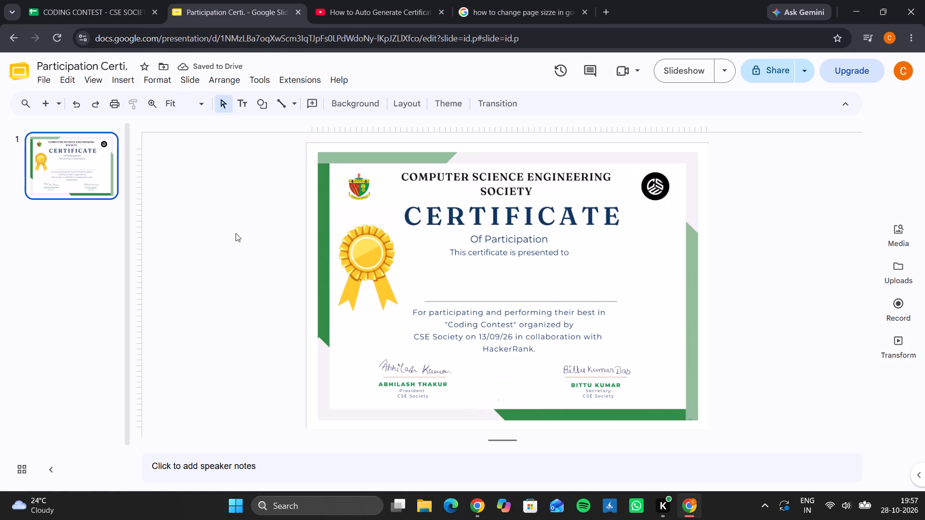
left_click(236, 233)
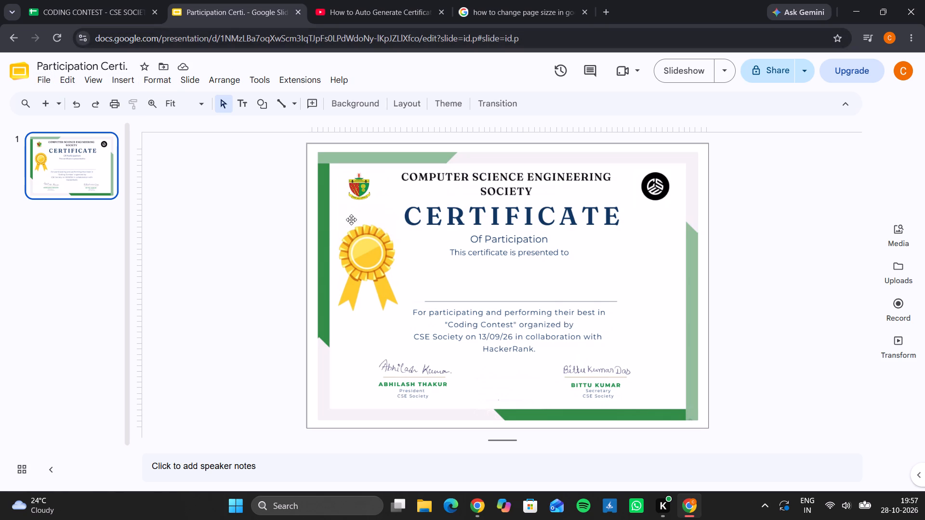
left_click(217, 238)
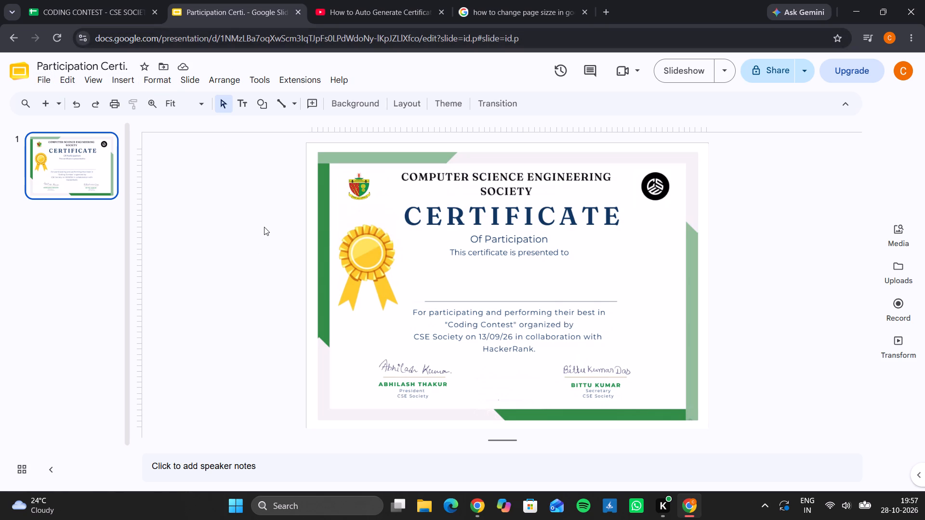
Add a text box above the certificate's name line with the centred placeholder <<Participant Name>>, following the format in the YouTube tutorial.
key("t")
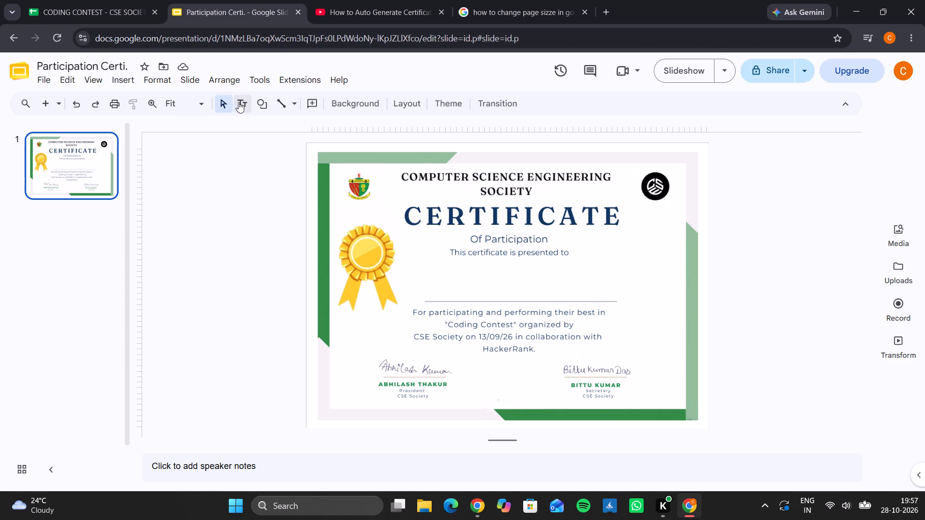
left_click(238, 102)
left_click(442, 284)
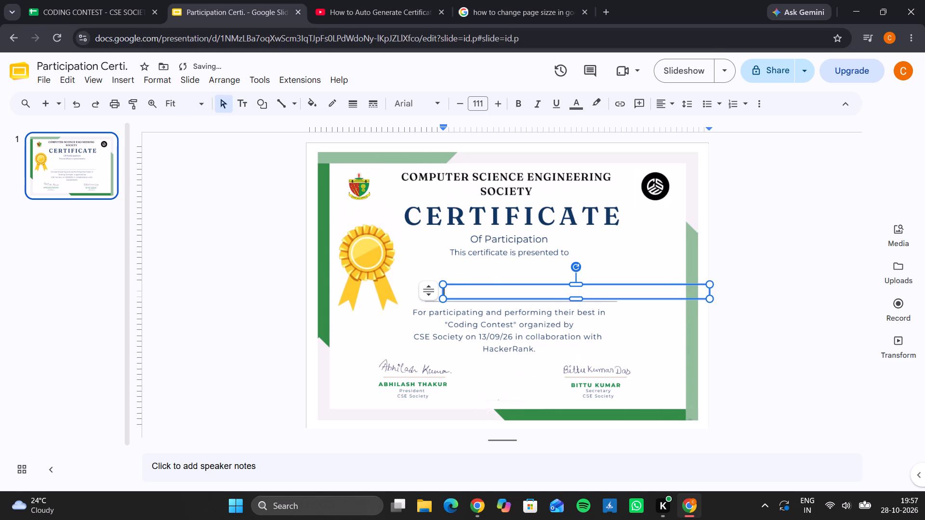
left_click(390, 16)
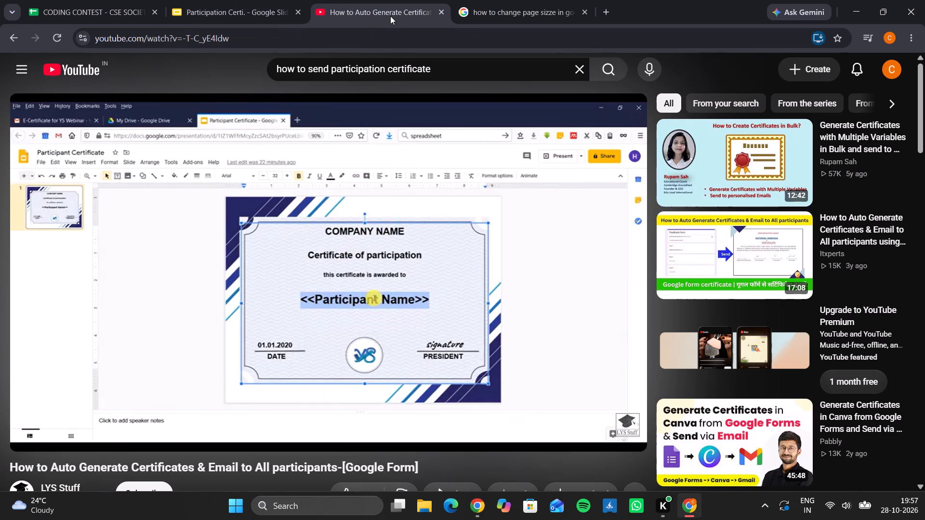
left_click(278, 0)
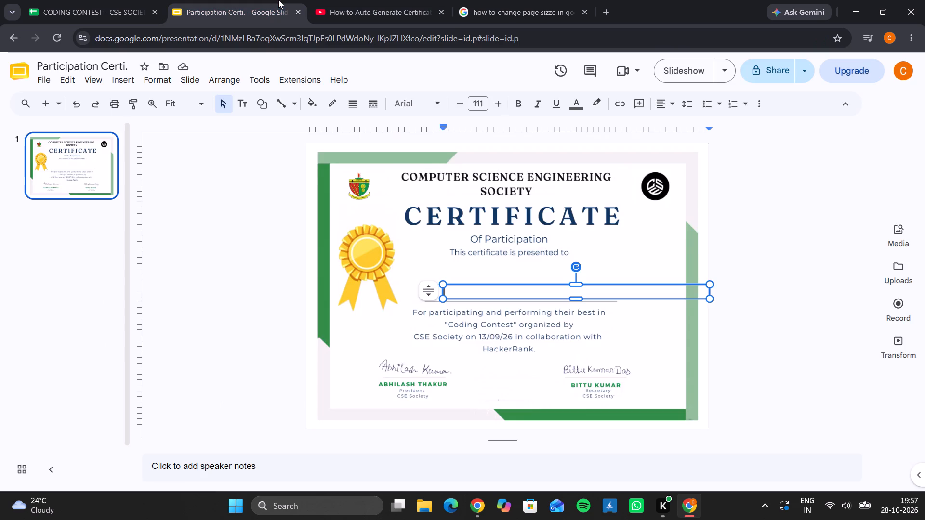
left_click(122, 0)
left_click(338, 0)
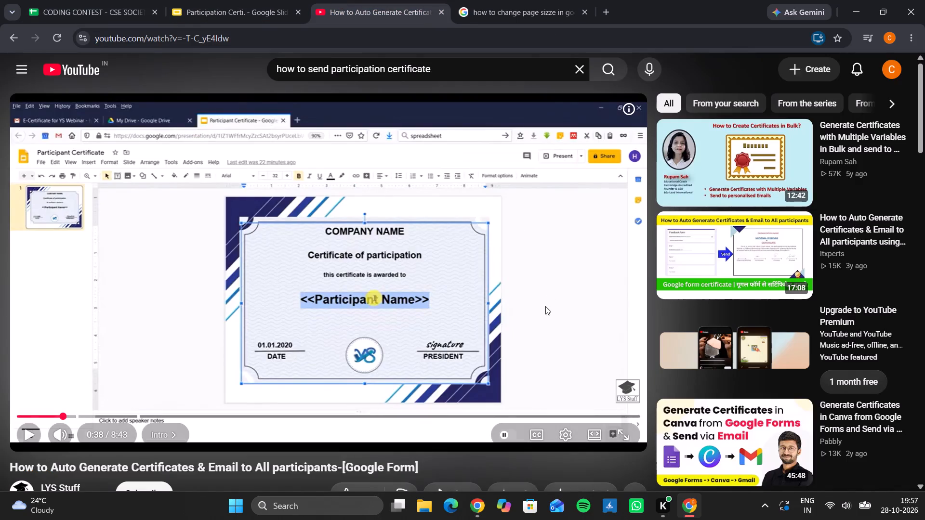
left_click(205, 0)
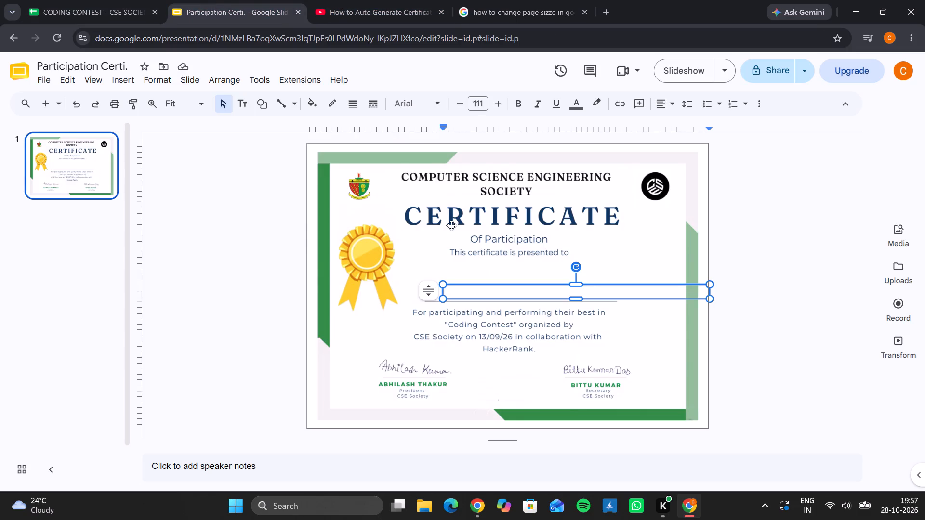
type("<<")
left_click(666, 106)
left_click(679, 117)
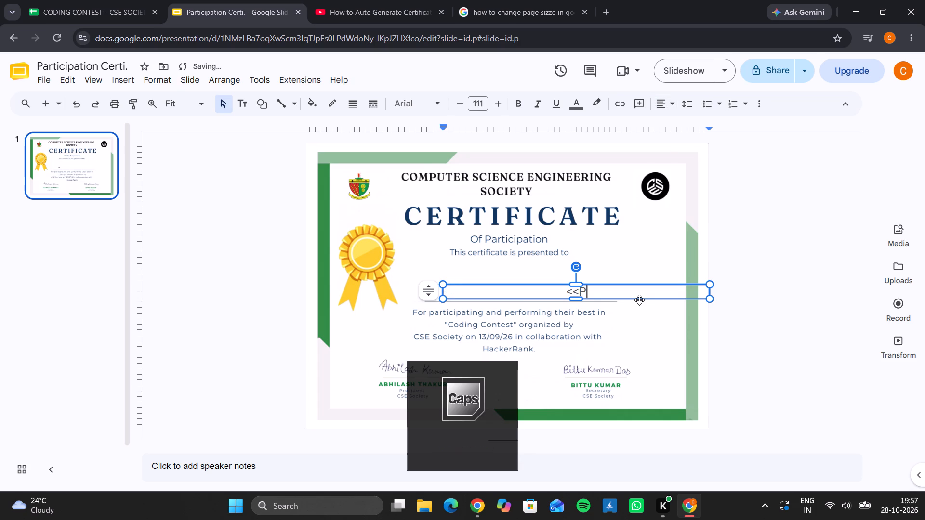
type("articipant n")
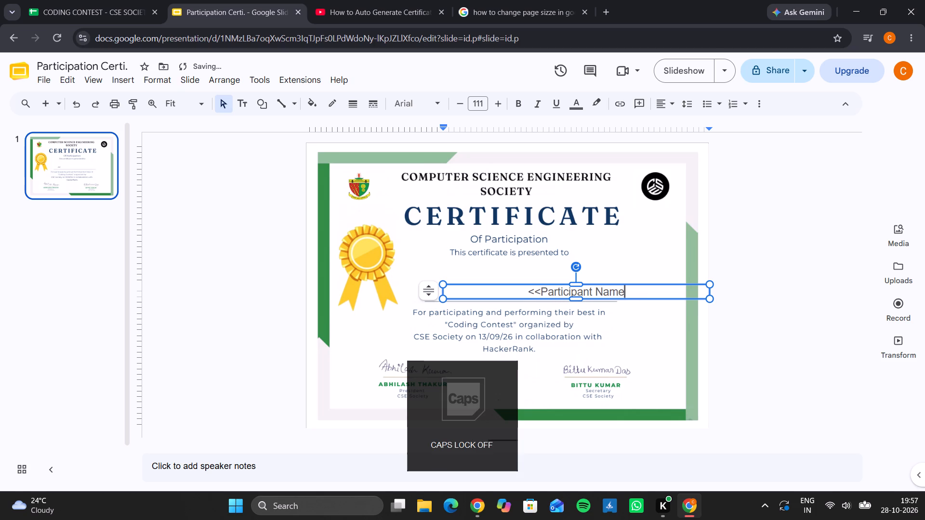
type(">>")
left_click(743, 348)
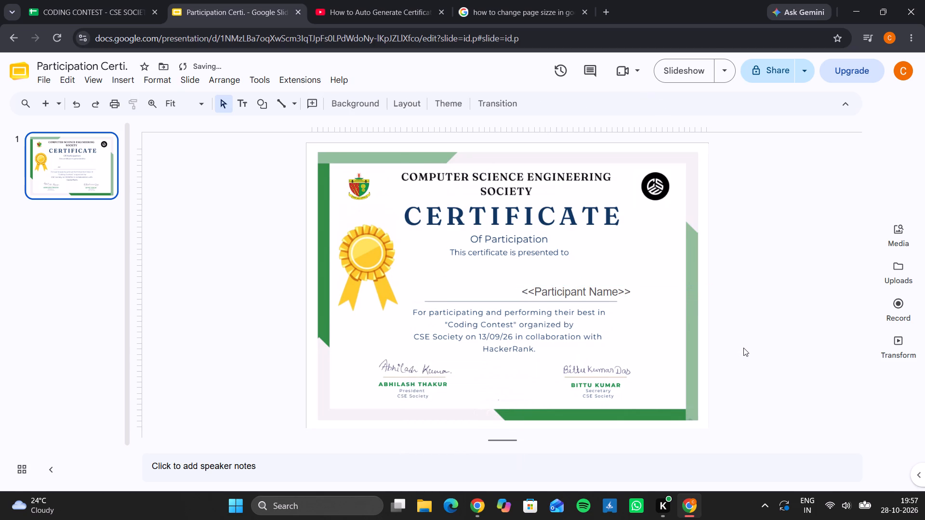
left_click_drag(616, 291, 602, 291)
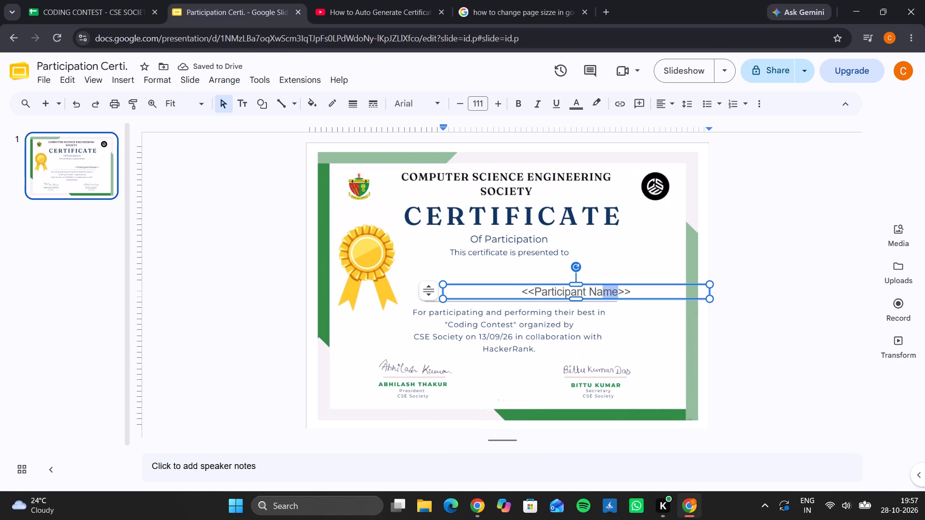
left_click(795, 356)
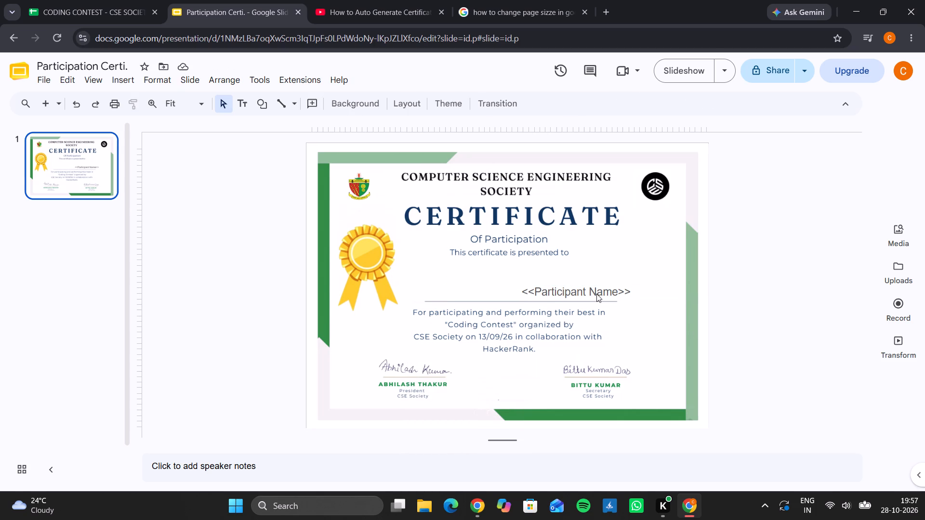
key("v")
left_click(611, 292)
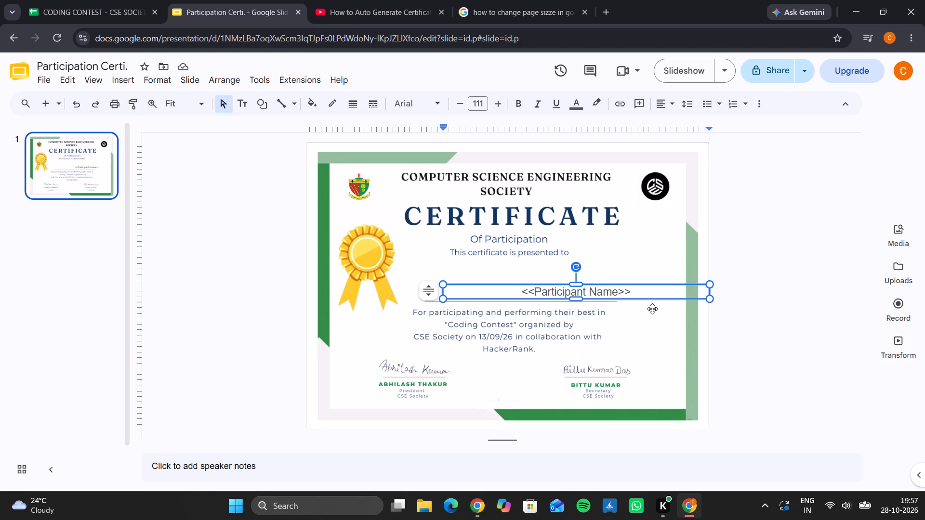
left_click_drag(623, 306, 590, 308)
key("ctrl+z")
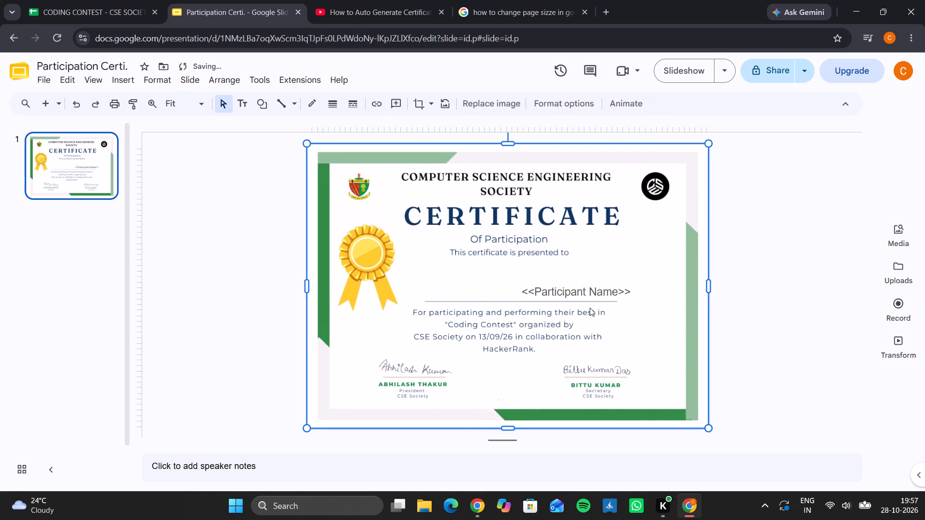
Move the <<Participant Name>> text box leftward to the slide's horizontal centre, just above the certificate's name line.
left_click(589, 290)
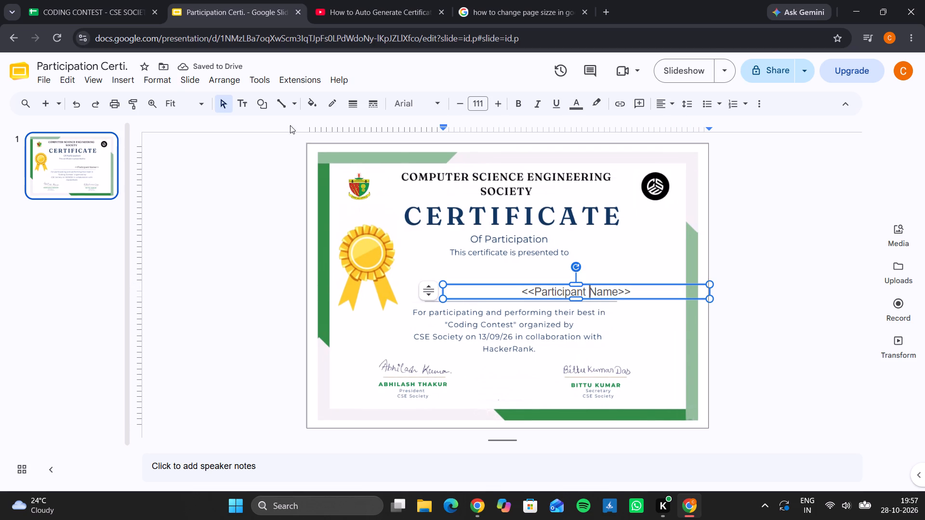
left_click(225, 98)
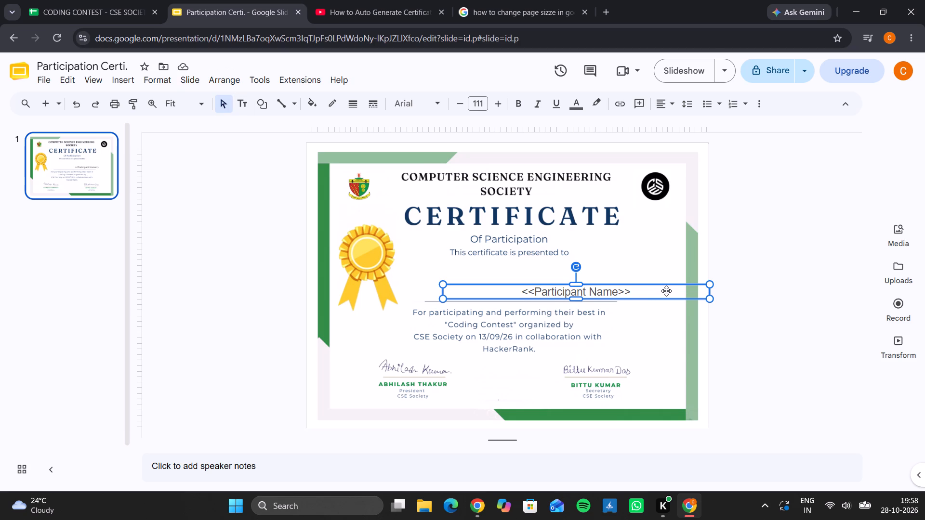
left_click_drag(666, 291, 614, 295)
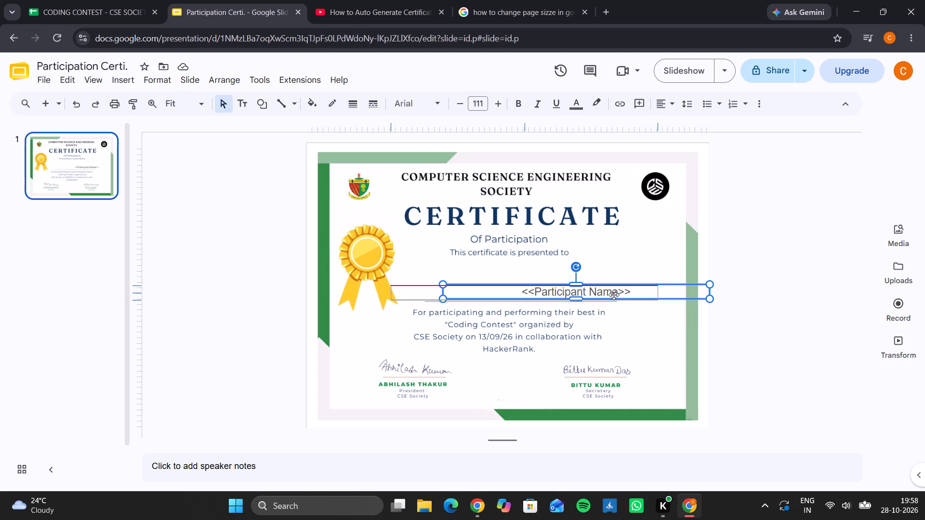
left_click_drag(614, 295, 596, 290)
left_click(727, 329)
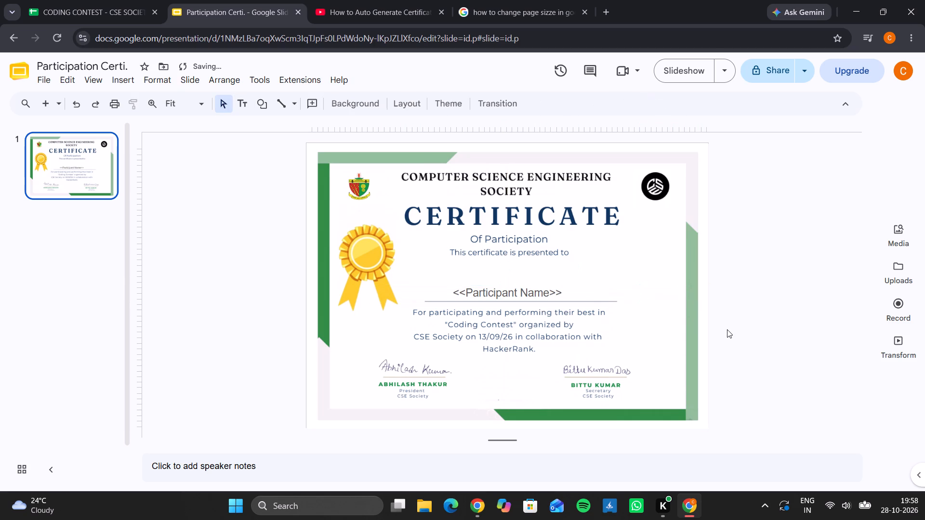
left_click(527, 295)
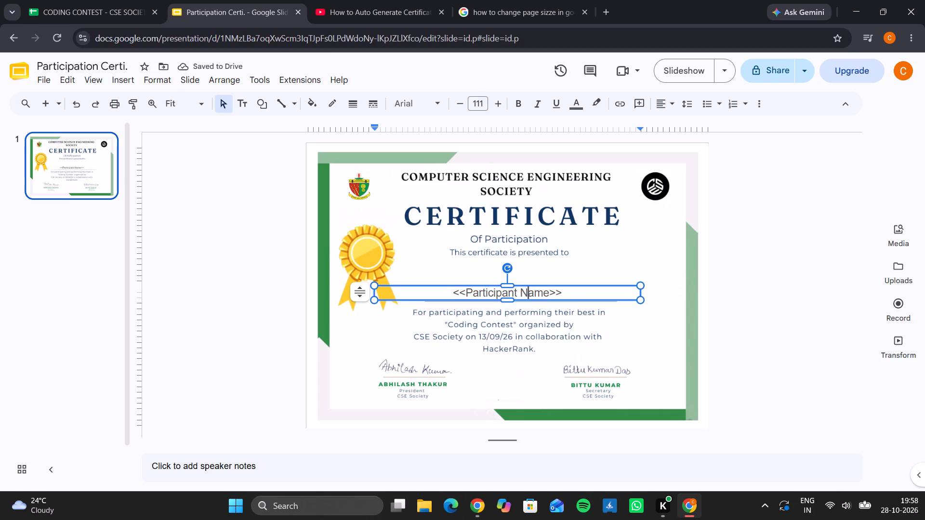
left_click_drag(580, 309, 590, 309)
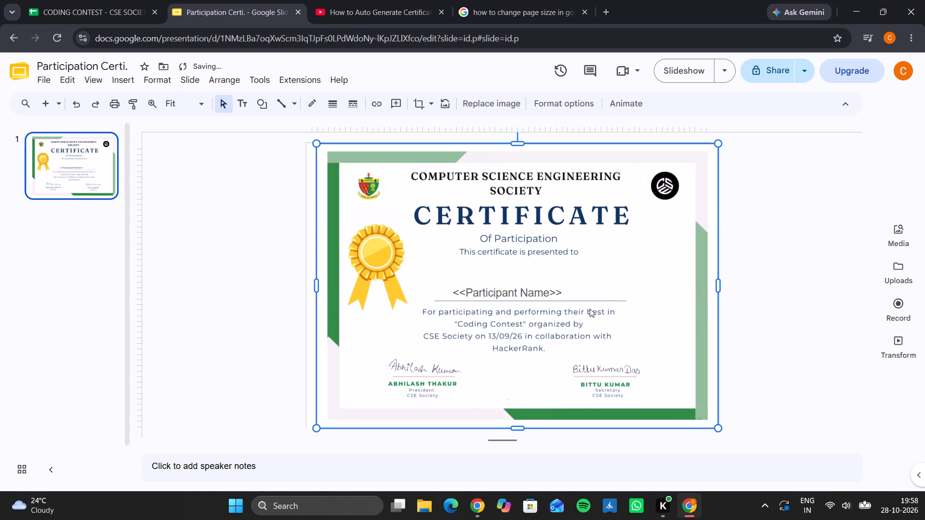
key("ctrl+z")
Nudge the <<Participant Name>> text box slightly to the right so the placeholder sits centred over the name line, and deselect it.
left_click(550, 295)
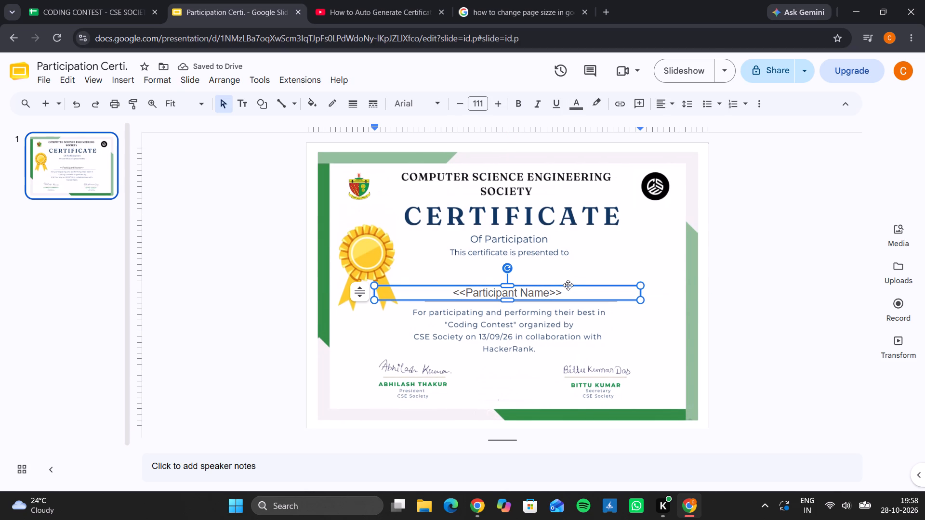
left_click_drag(568, 285, 577, 285)
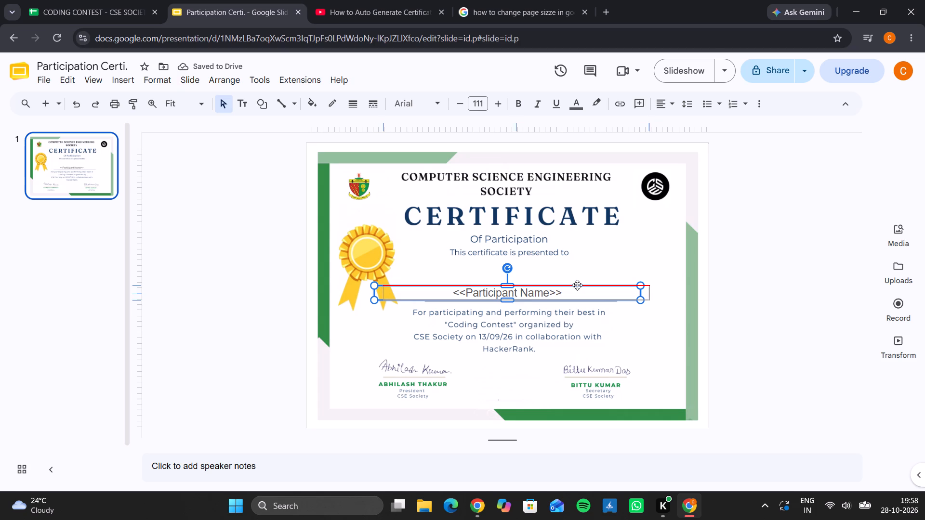
left_click_drag(577, 285, 578, 285)
left_click(736, 346)
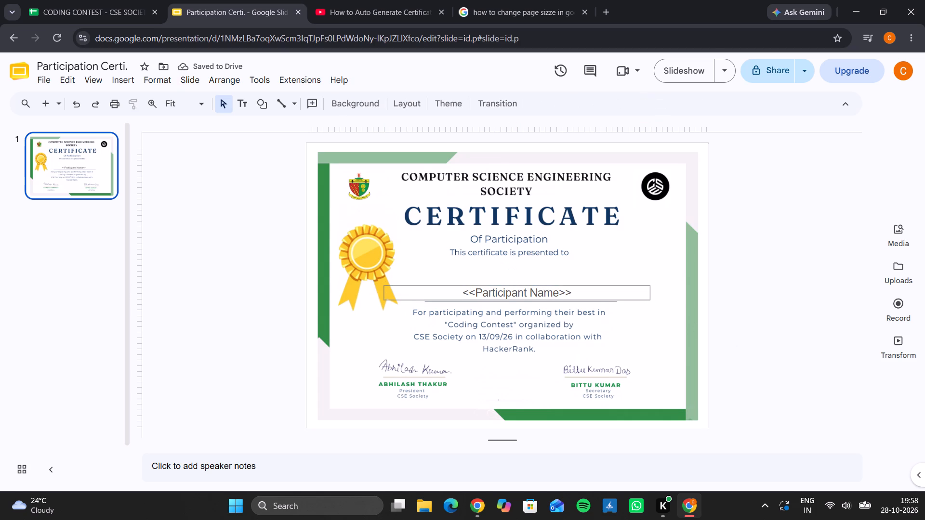
left_click(552, 291)
left_click(752, 357)
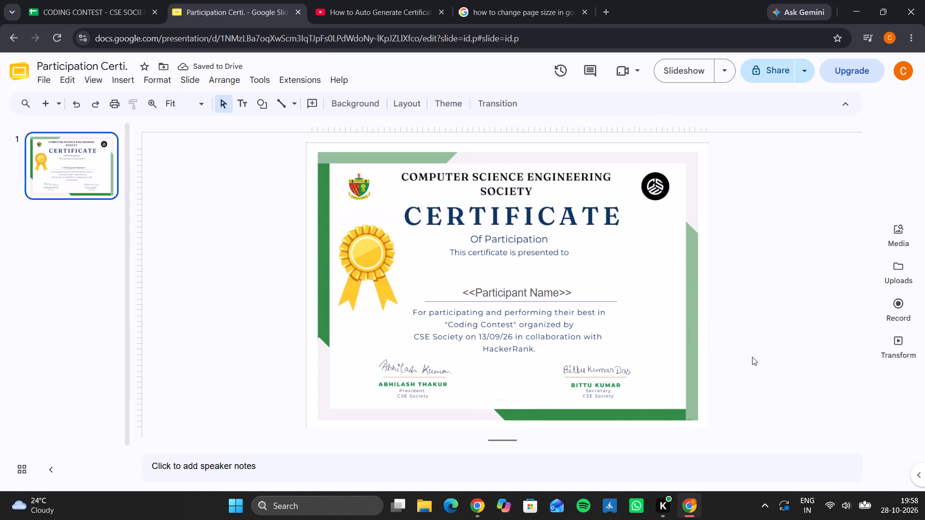
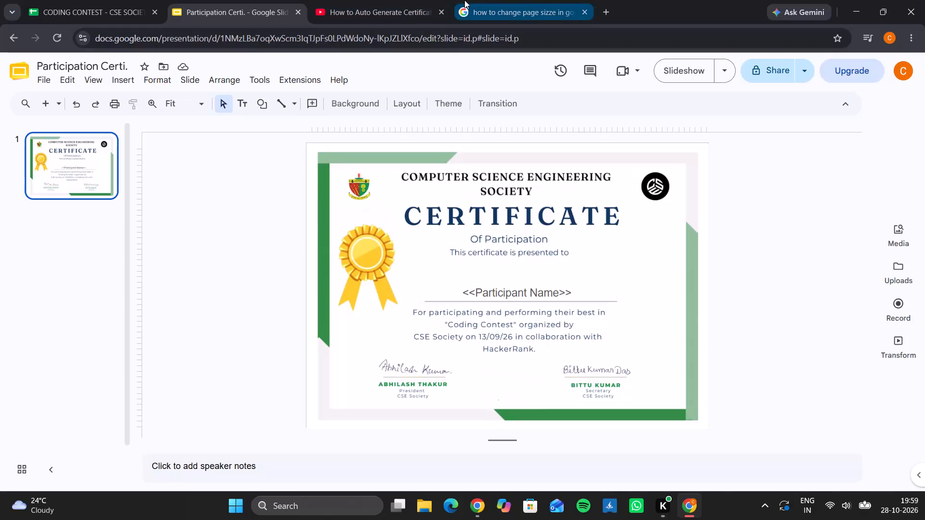
Switch to the contest responses spreadsheet, choose Participation Certi. from Drive as the AutoCrat job's template, and continue to data mapping.
left_click(153, 0)
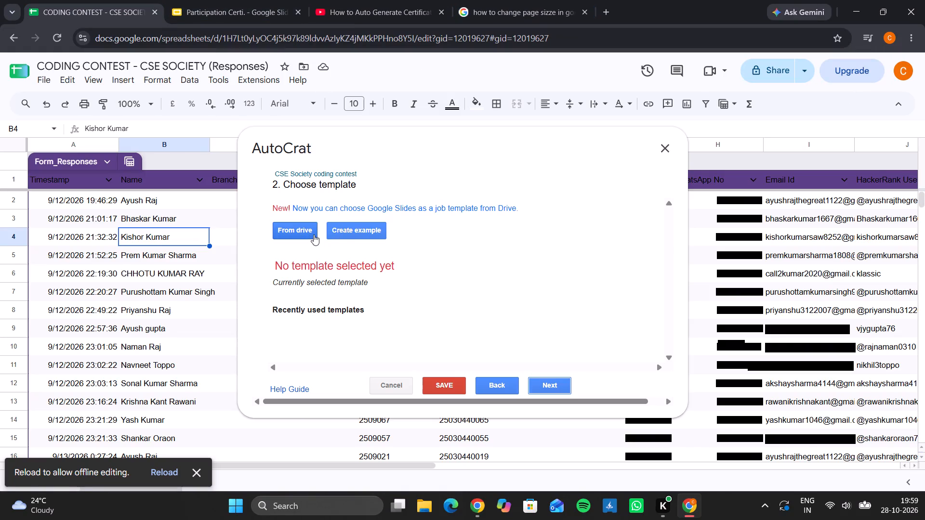
left_click(206, 0)
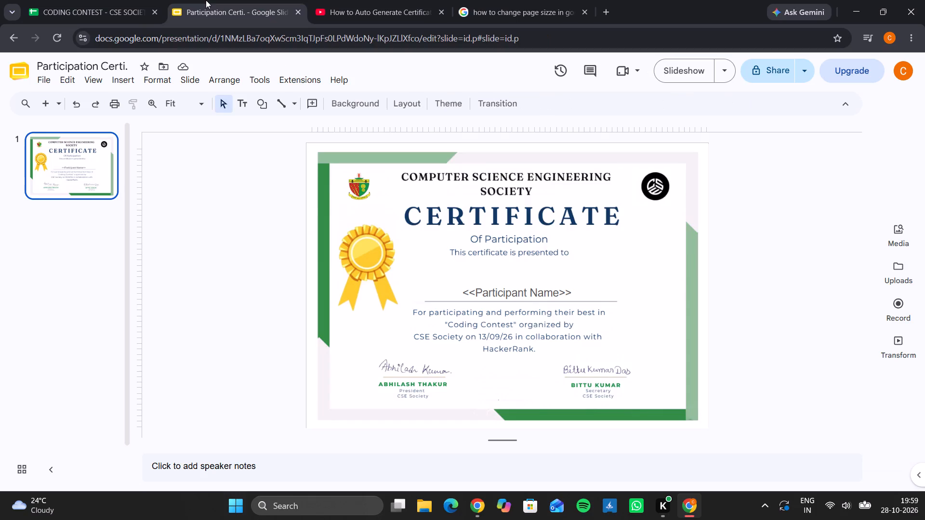
left_click(86, 0)
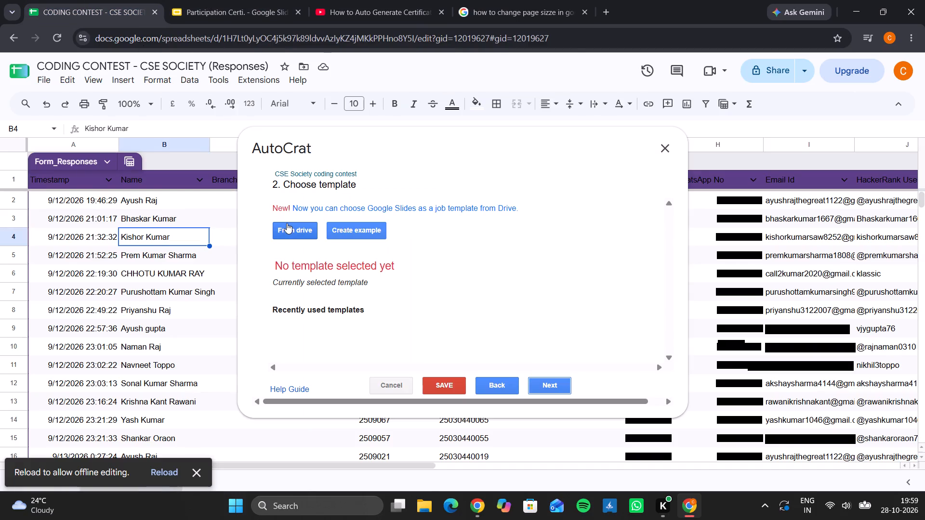
left_click(287, 223)
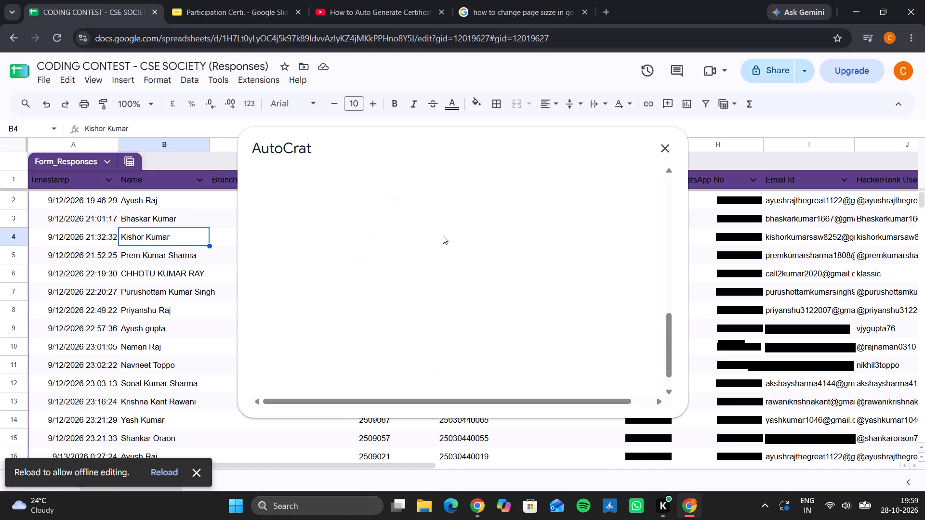
scroll(443, 235, "up", 5)
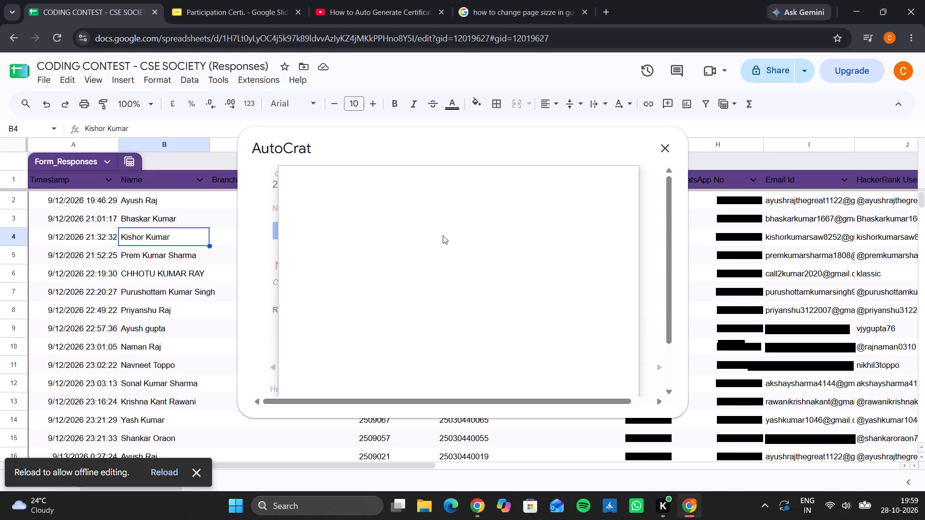
scroll(443, 235, "down", 4)
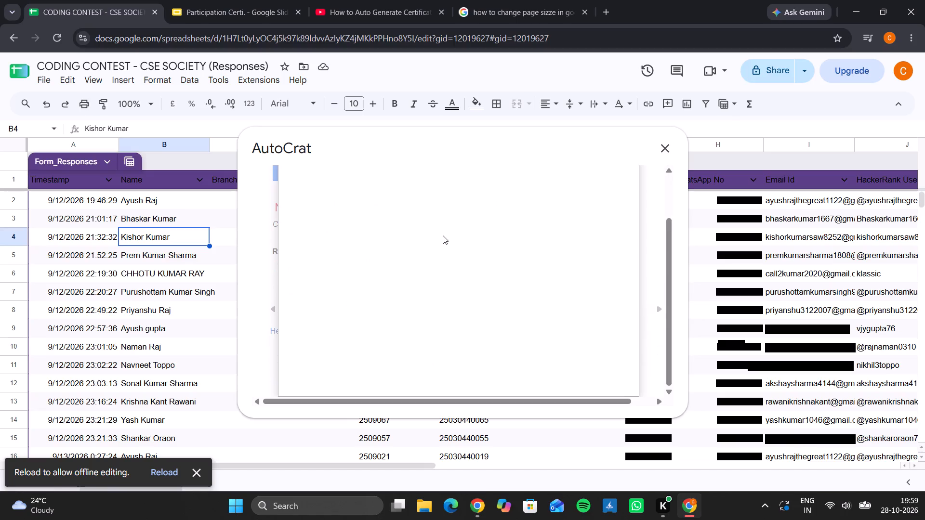
scroll(443, 235, "up", 5)
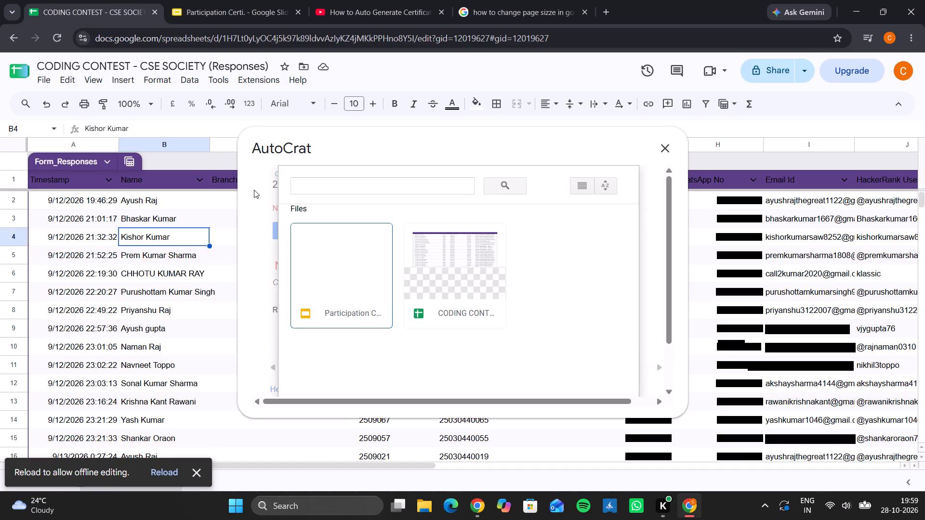
left_click(359, 273)
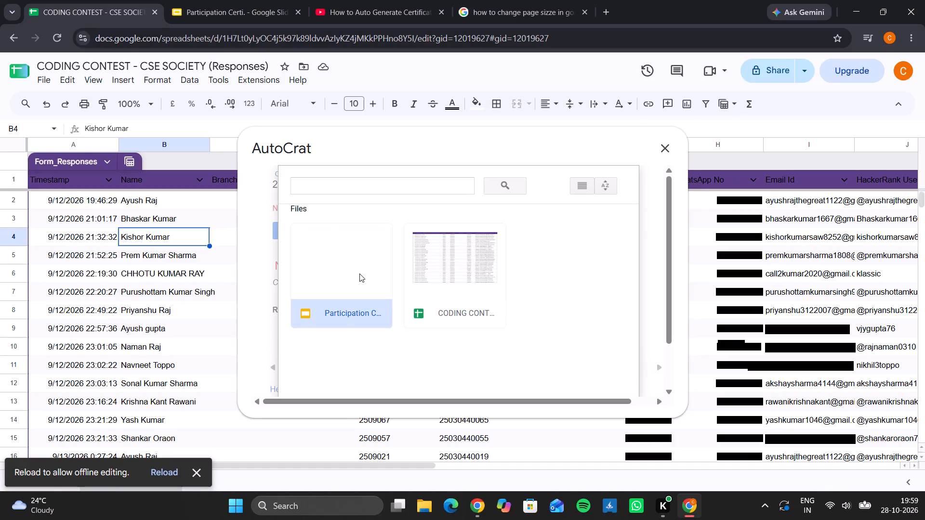
double_click(359, 273)
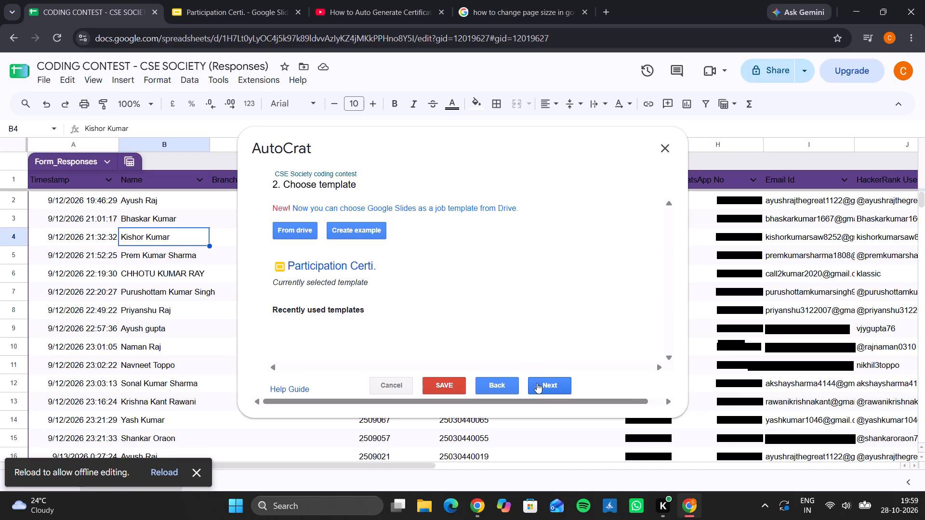
left_click(549, 378)
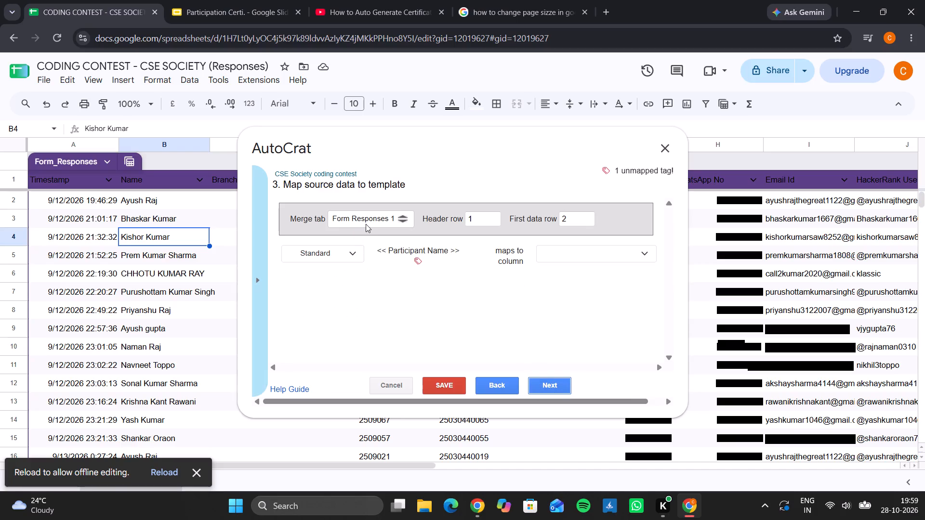
Map the <<Participant Name>> tag to the Name column of Form Responses 1 as Standard type, and continue to file settings.
left_click(366, 224)
left_click(366, 224)
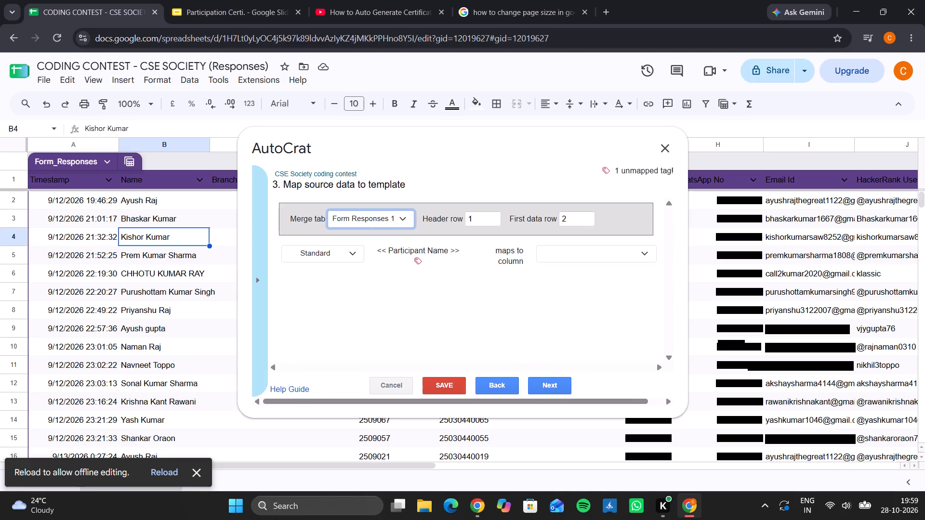
left_click(555, 259)
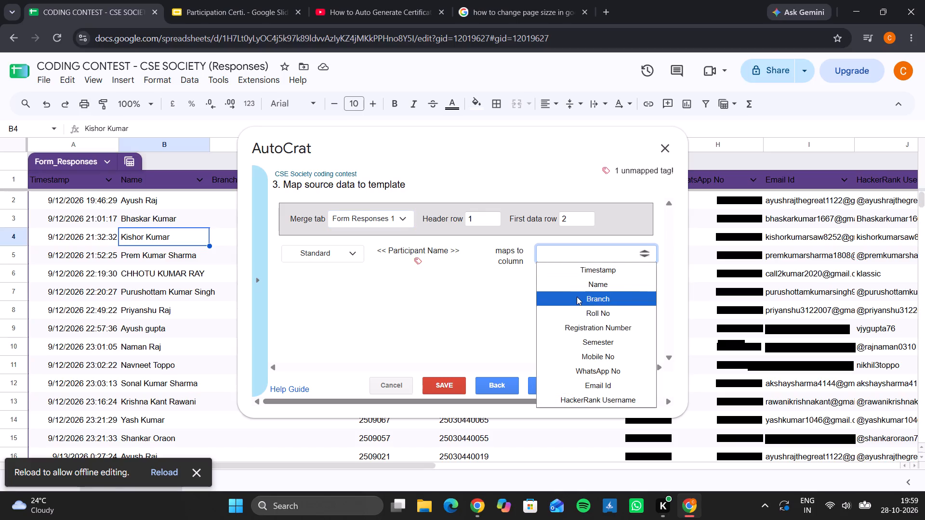
scroll(577, 297, "up", 1)
left_click(597, 287)
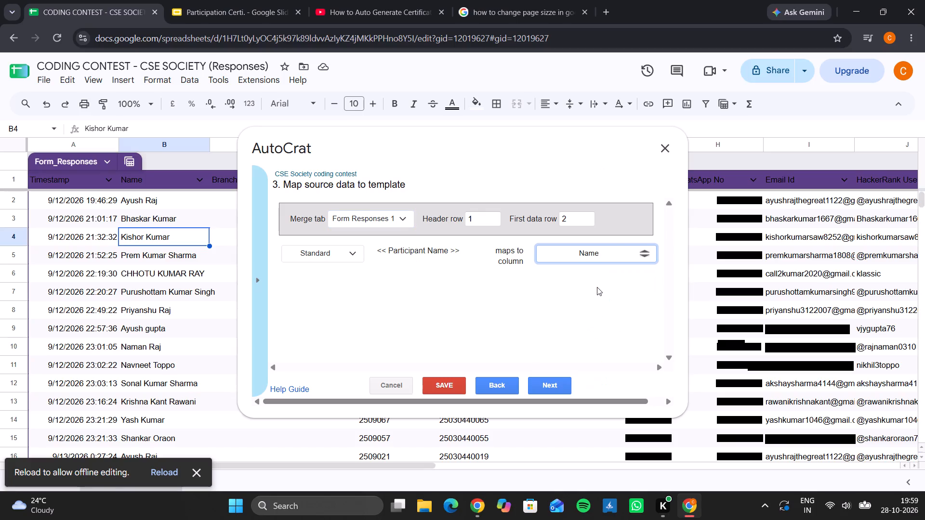
left_click(249, 16)
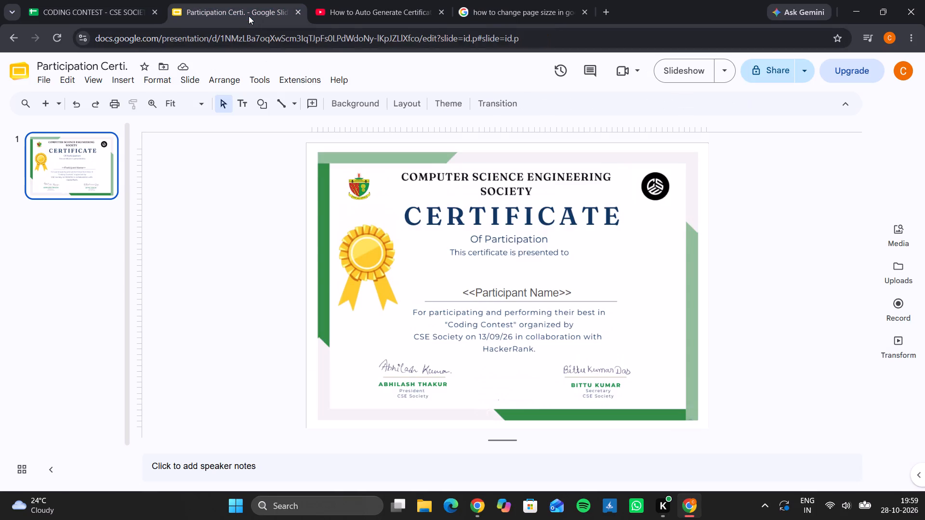
left_click(102, 0)
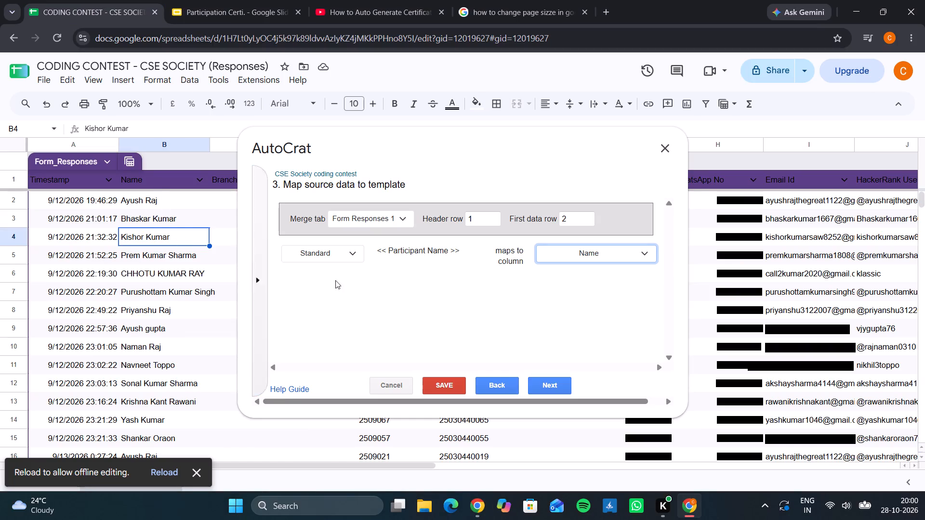
left_click(436, 285)
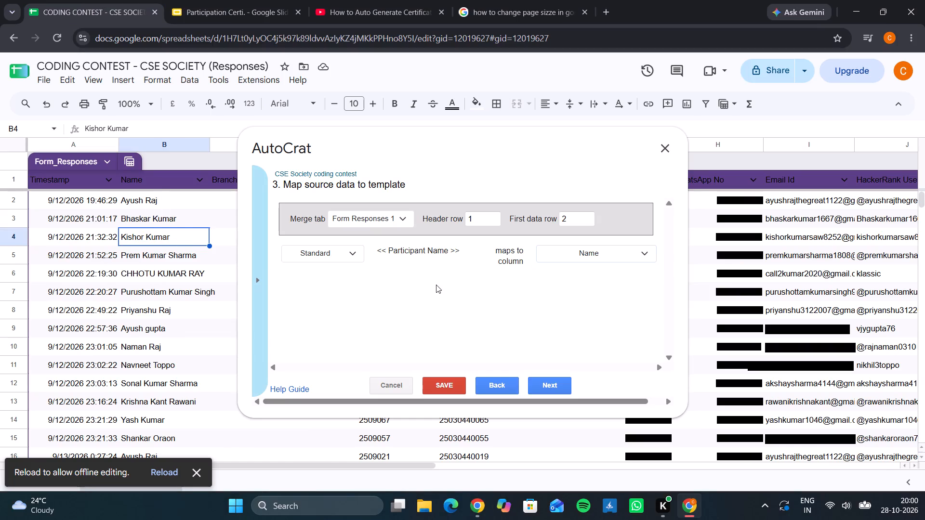
left_click(356, 249)
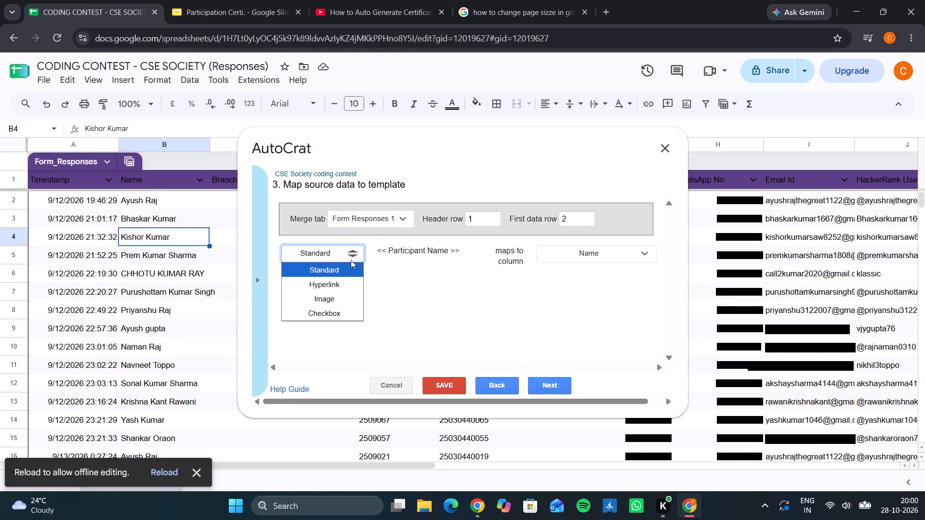
left_click(447, 287)
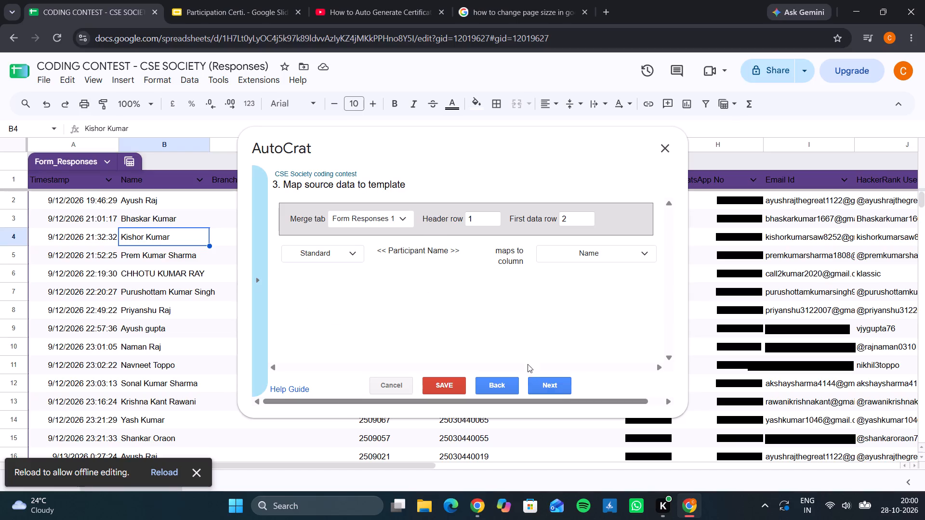
left_click(552, 382)
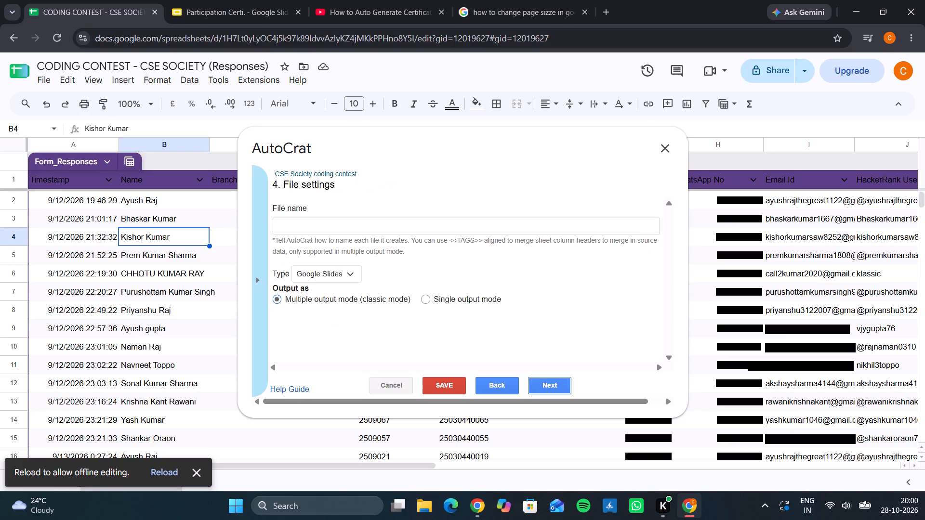
Switch to the YouTube tutorial on auto-generating certificates and skip ahead to the section on AutoCrat data mapping and file settings.
left_click(301, 221)
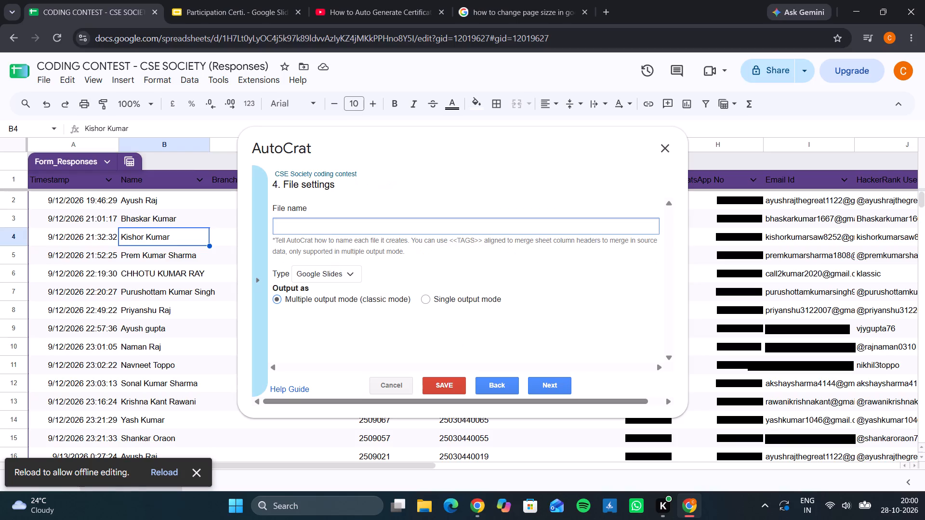
left_click(326, 0)
left_click(369, 294)
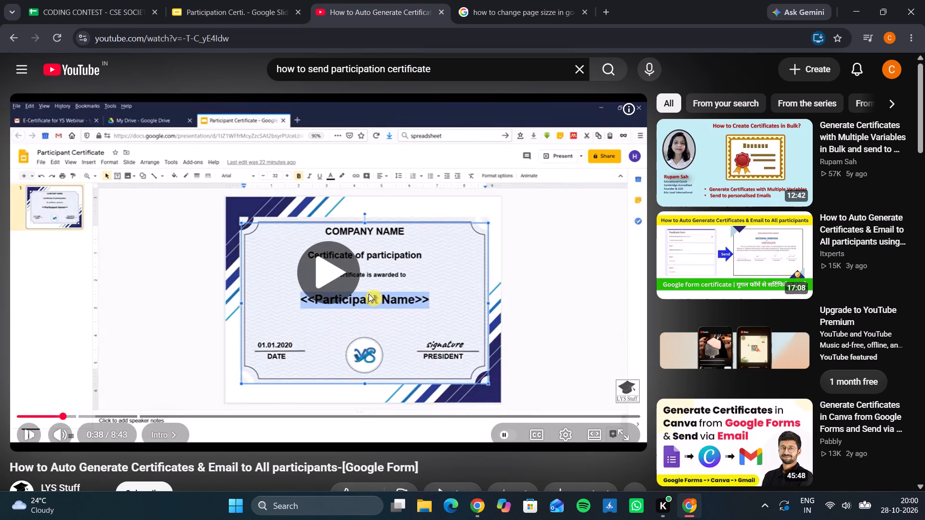
key("Right")
key("Right")
key("Right")
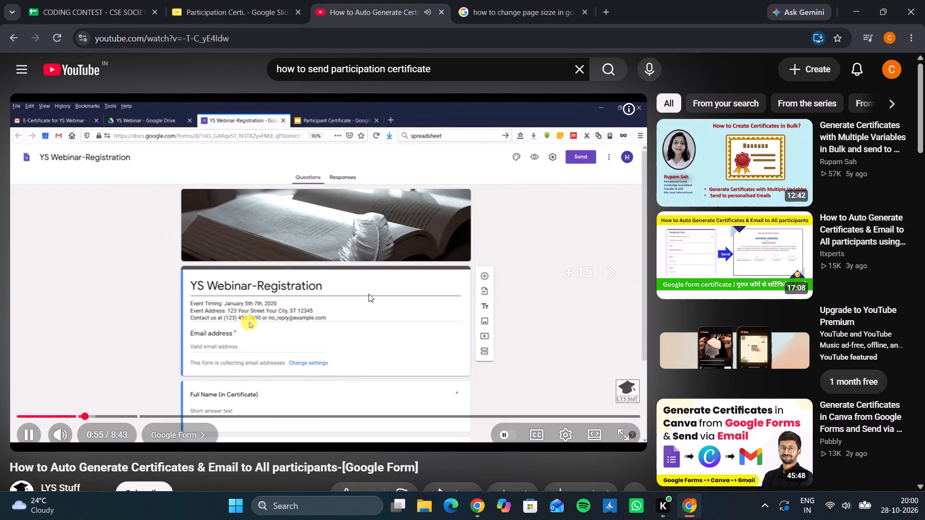
key("Right")
key("Right")
key("Right")
key("Right")
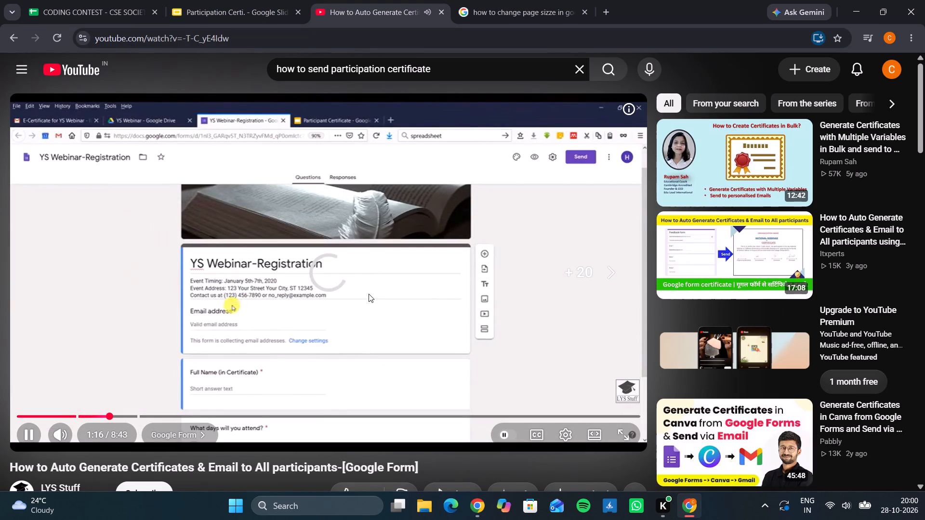
key("Right")
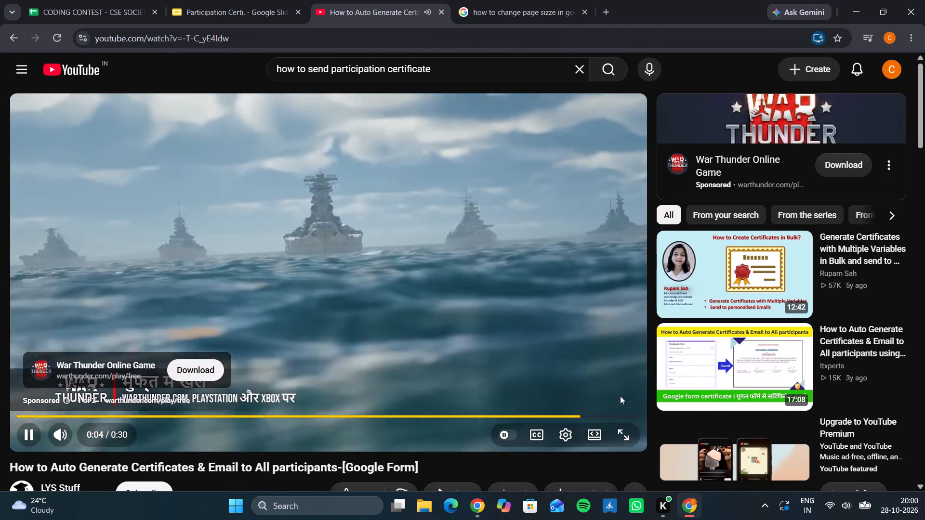
left_click(623, 396)
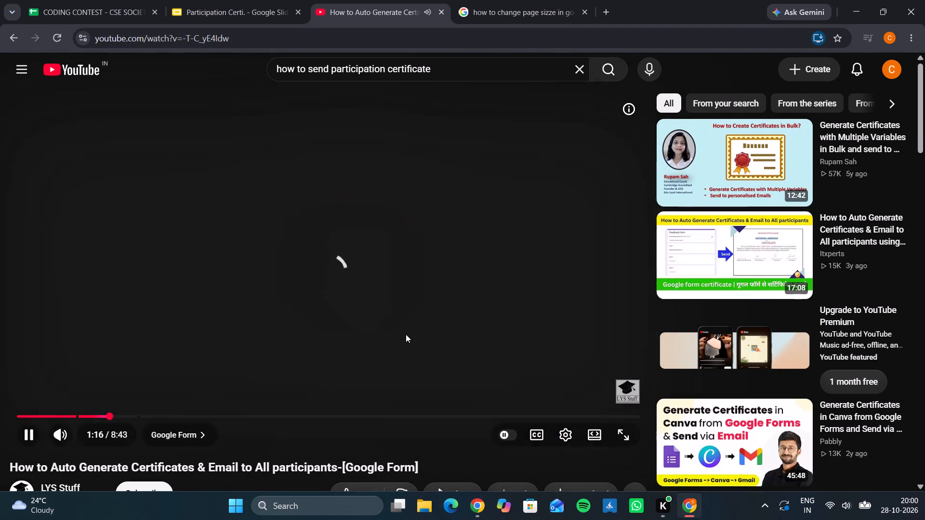
key("Right")
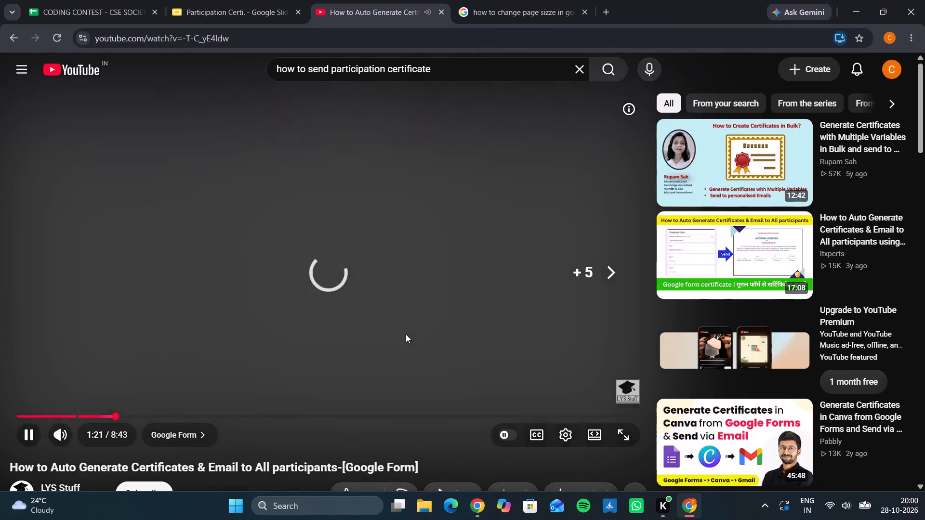
key("Right")
key("Right")
key("Right")
key("Right")
key("Right")
key("Right")
key("Right")
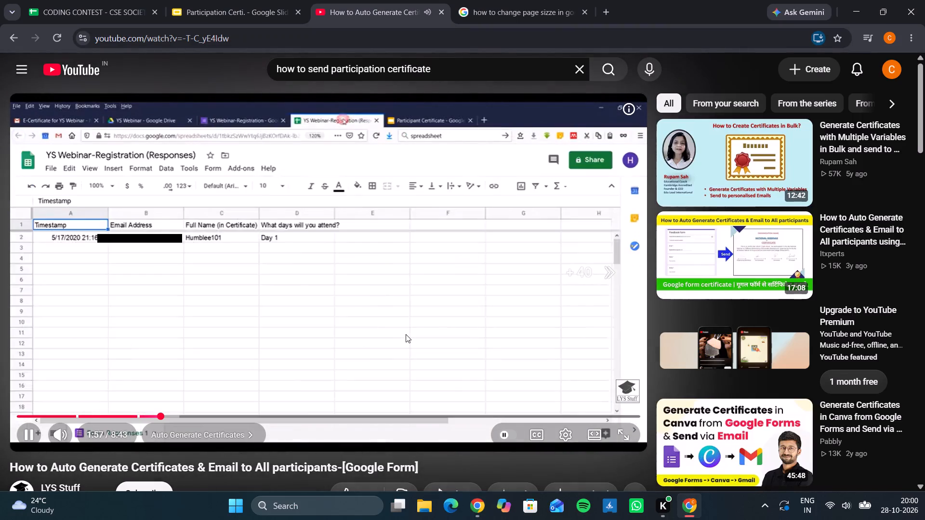
key("Right")
key("Right")
key("Right")
key("Right")
key("Right")
key("Right")
key("Right")
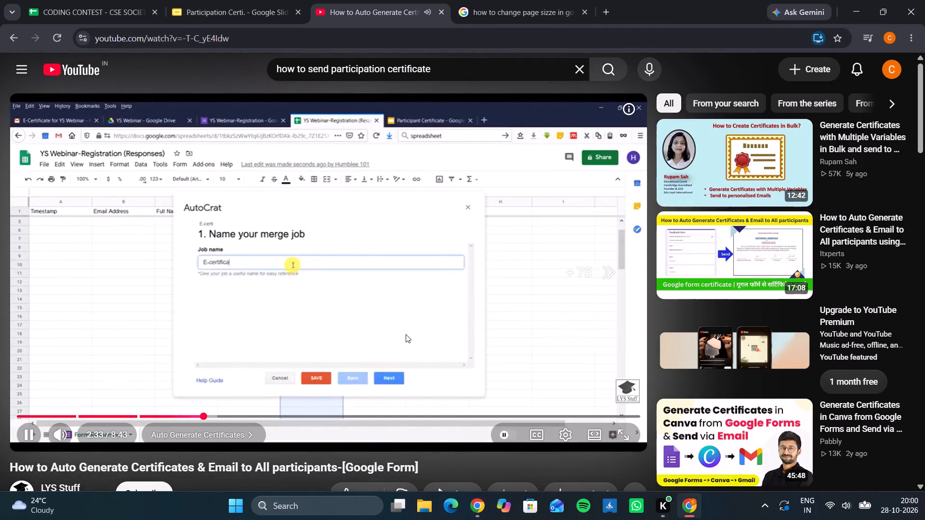
key("Right")
key("Right")
key("Right")
key("Right")
key("Right")
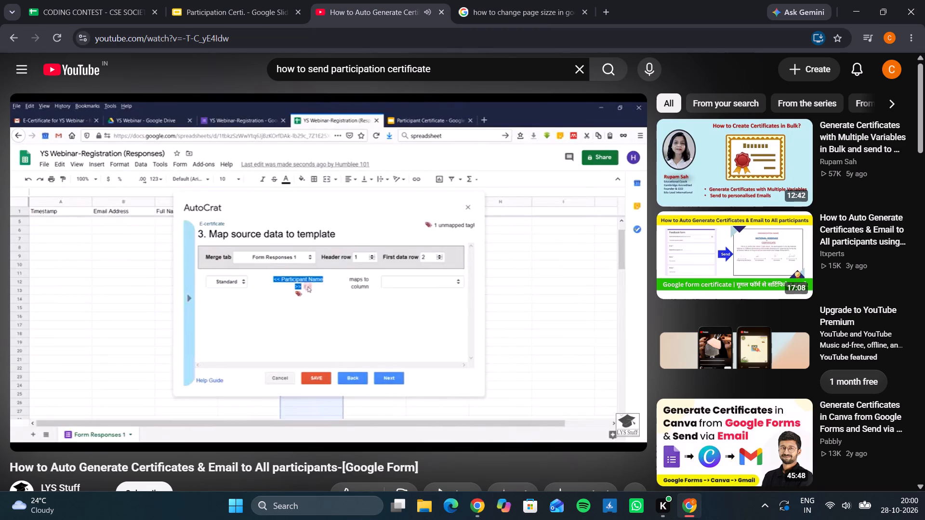
key("Right")
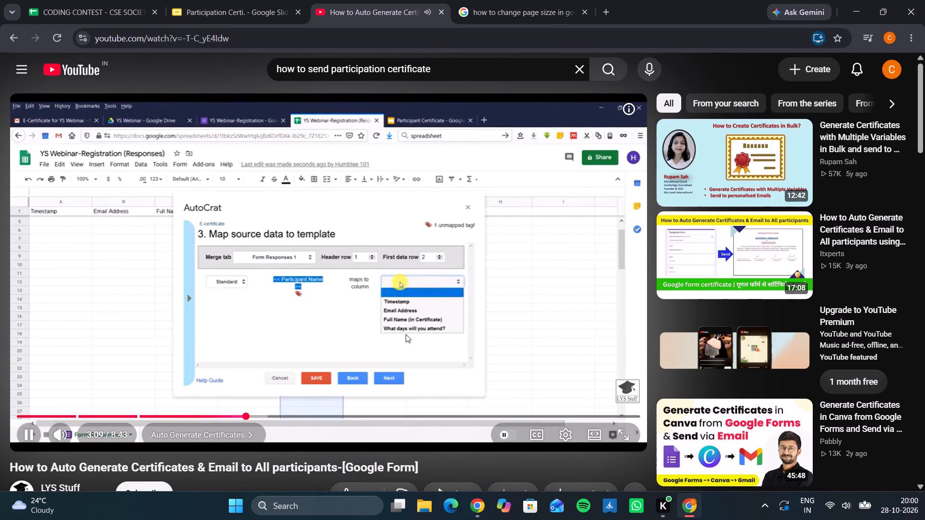
key("Right")
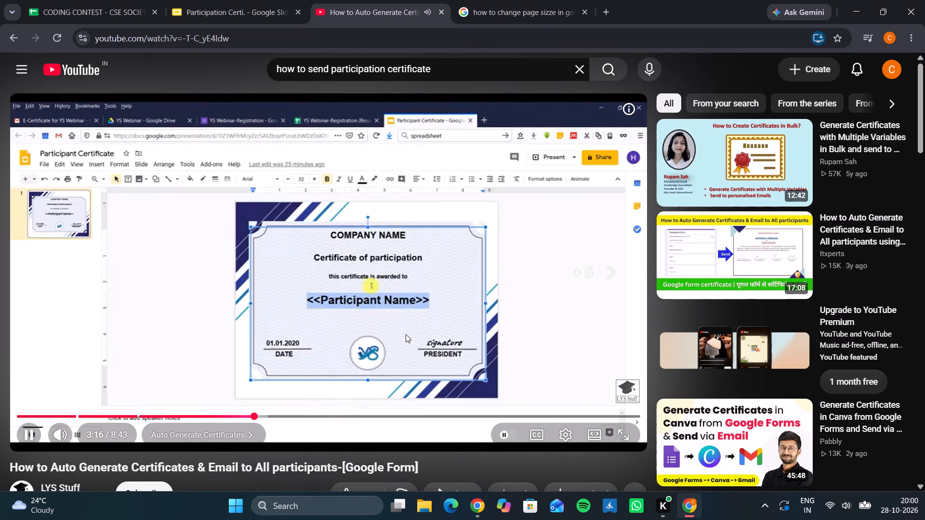
Watch how the tutorial sets AutoCrat's file name tag, output type, destination folder and sharing options, pausing at the Share docs & send emails stage.
key("Right")
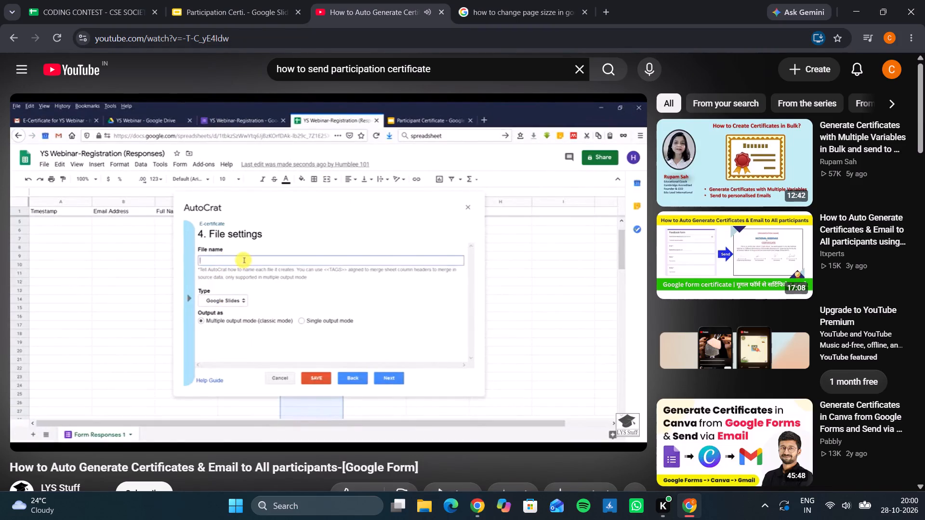
key("Right")
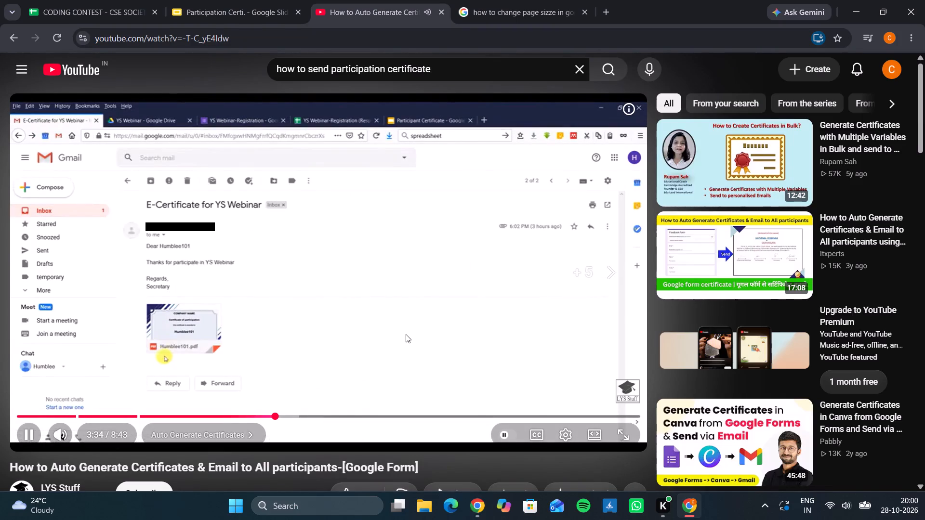
key("Right")
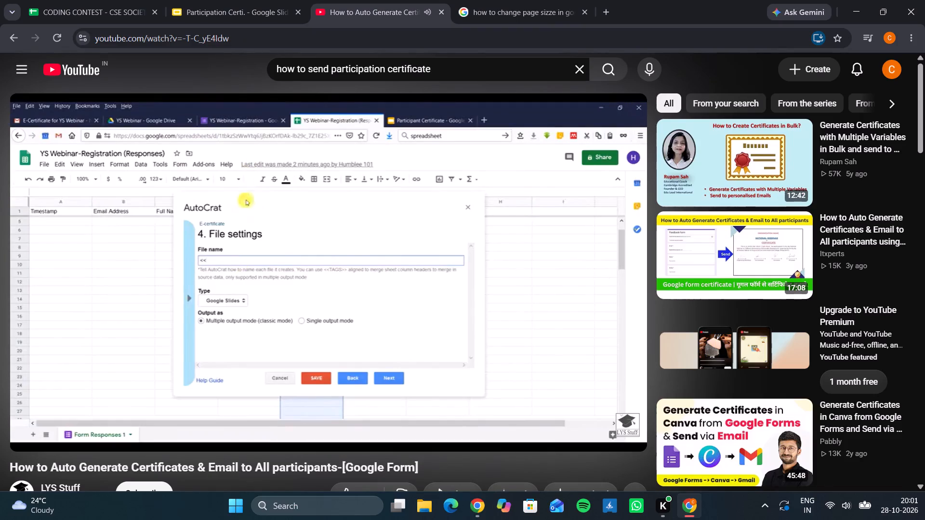
key("Right")
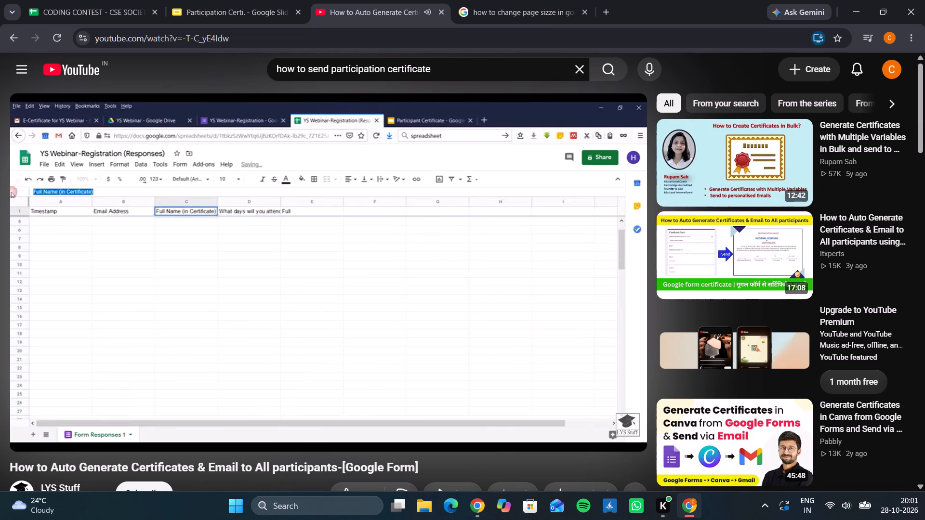
key("Right")
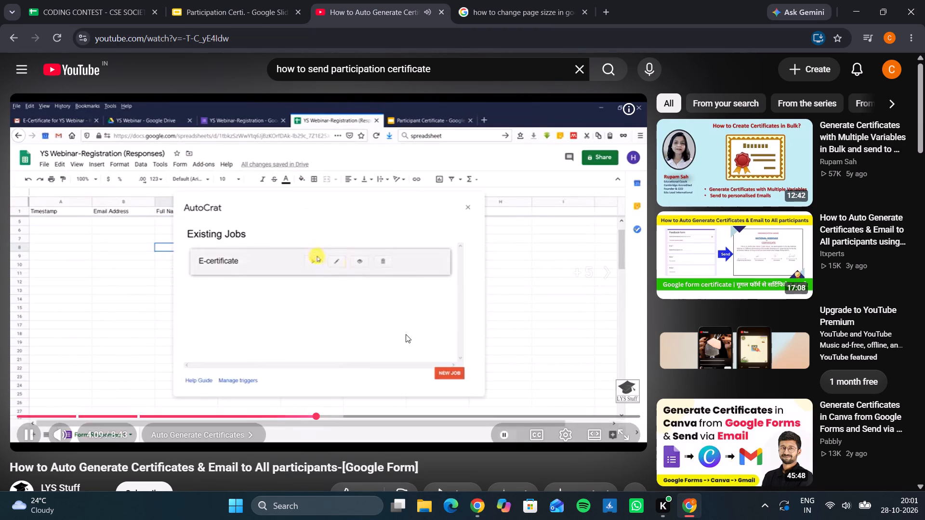
key("Right")
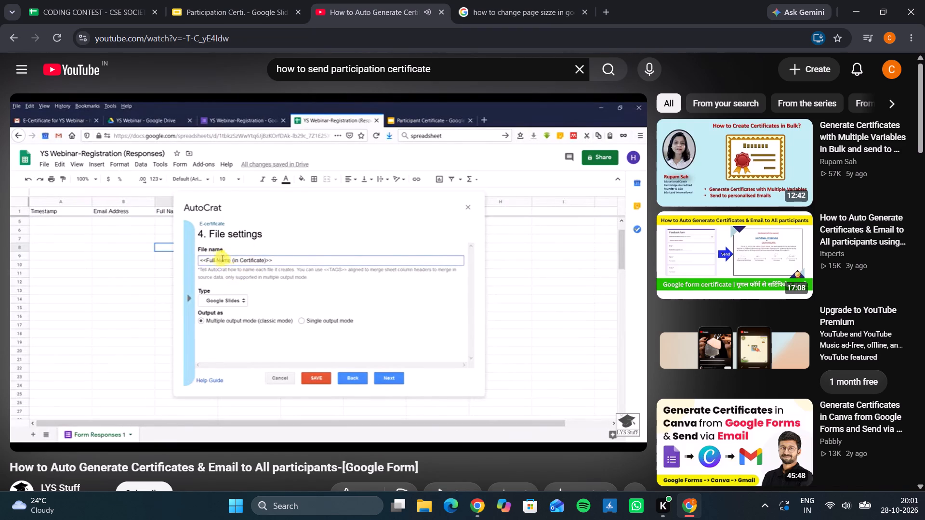
key("Right")
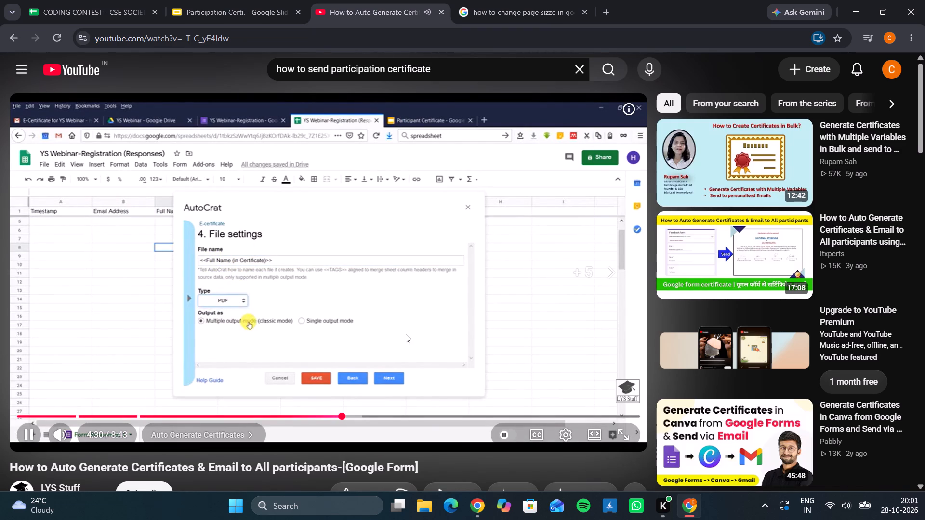
key("Right")
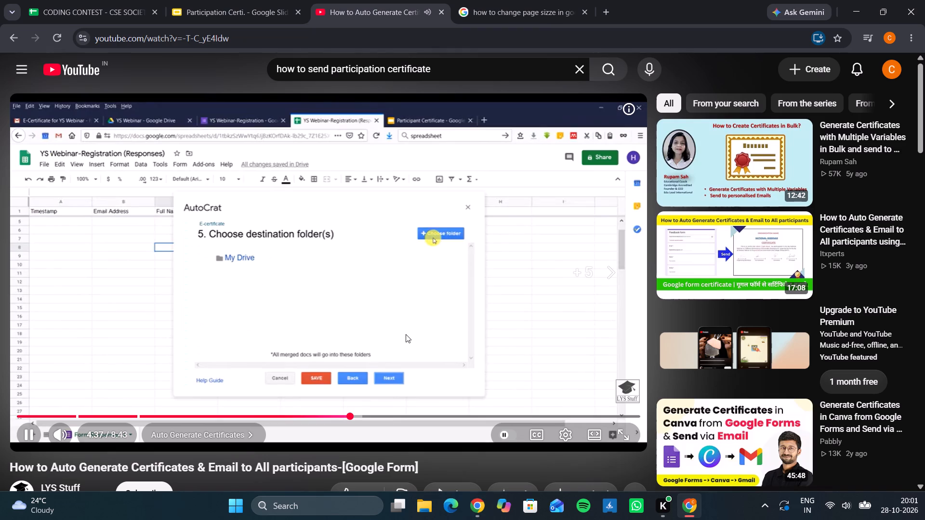
key("Left")
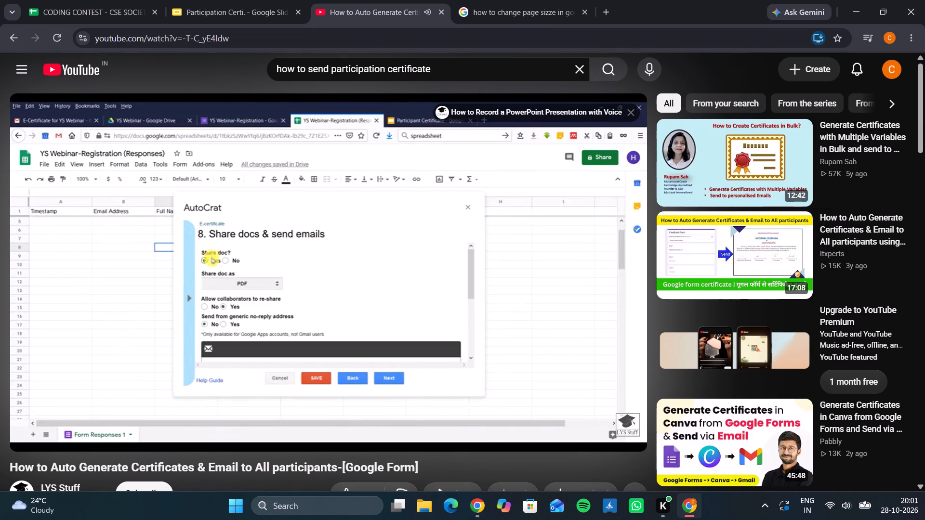
left_click(340, 292)
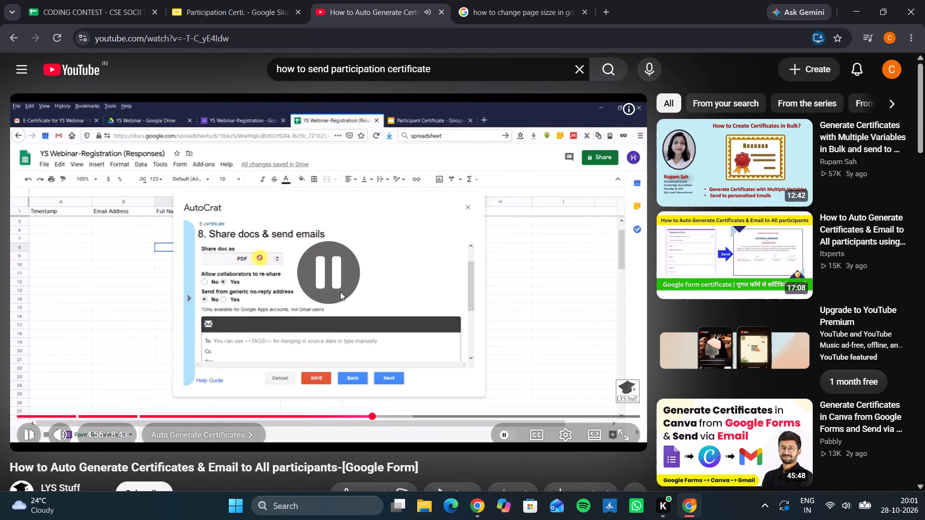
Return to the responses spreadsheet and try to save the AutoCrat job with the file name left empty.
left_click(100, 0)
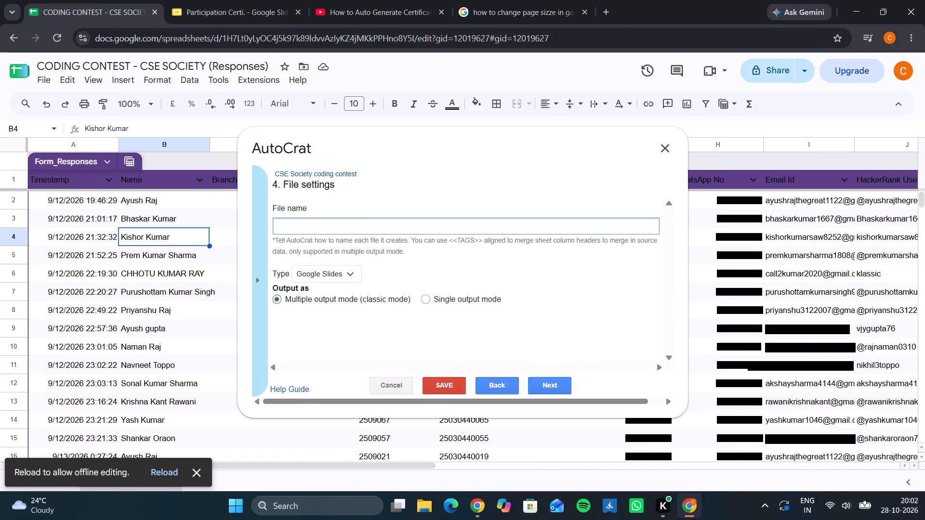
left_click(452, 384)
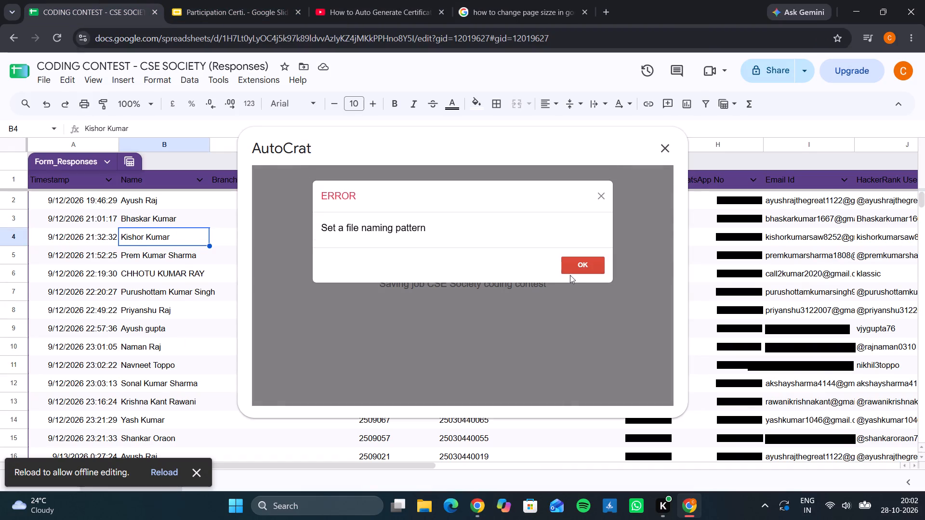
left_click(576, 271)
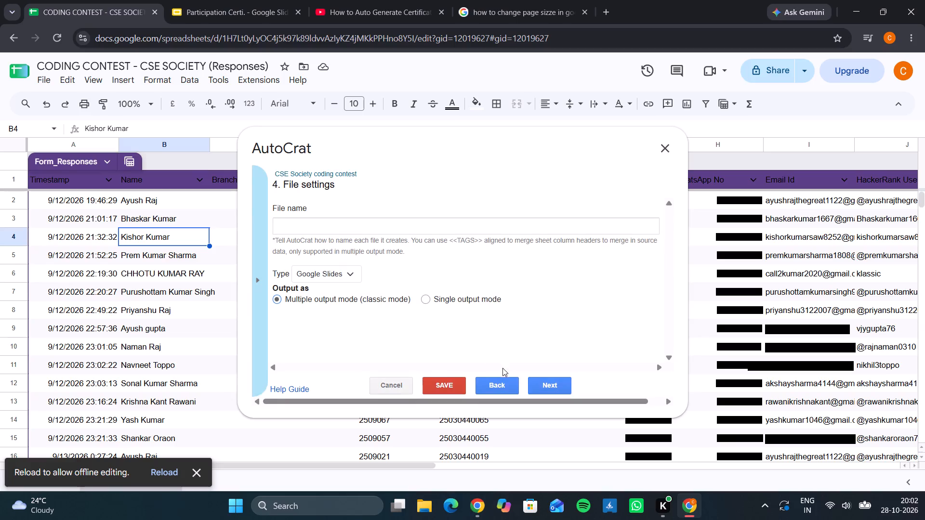
Set the AutoCrat job's file name to <<Name>> and type to PDF, keeping multiple output mode, and continue to destination folders.
left_click(503, 381)
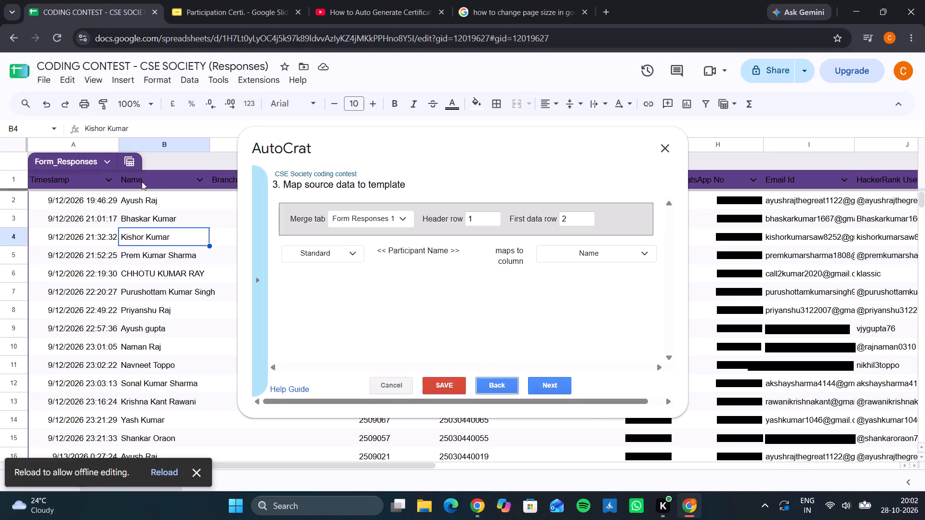
left_click(567, 390)
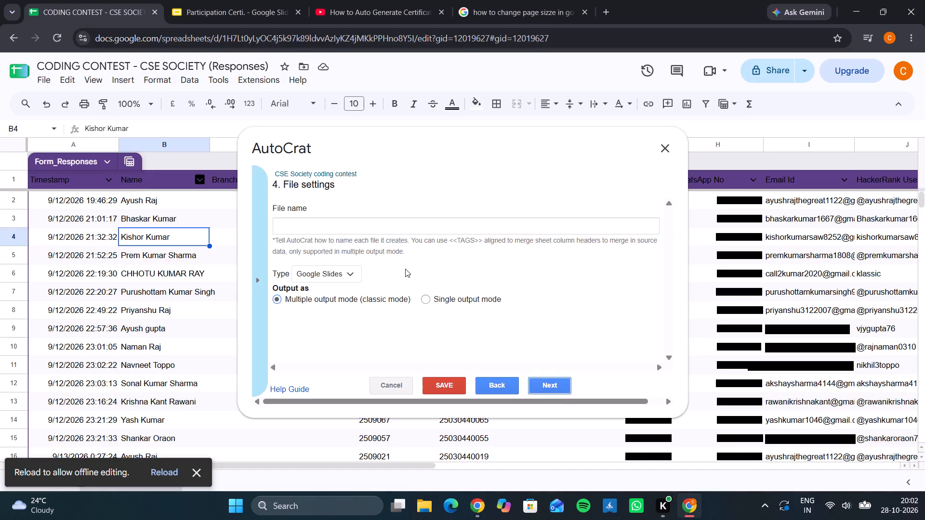
left_click(401, 223)
type("<<")
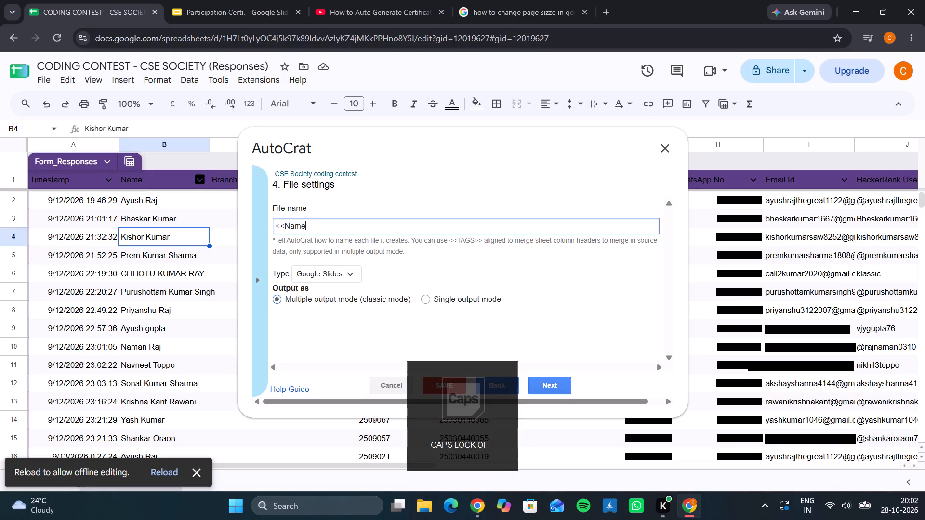
type(">>")
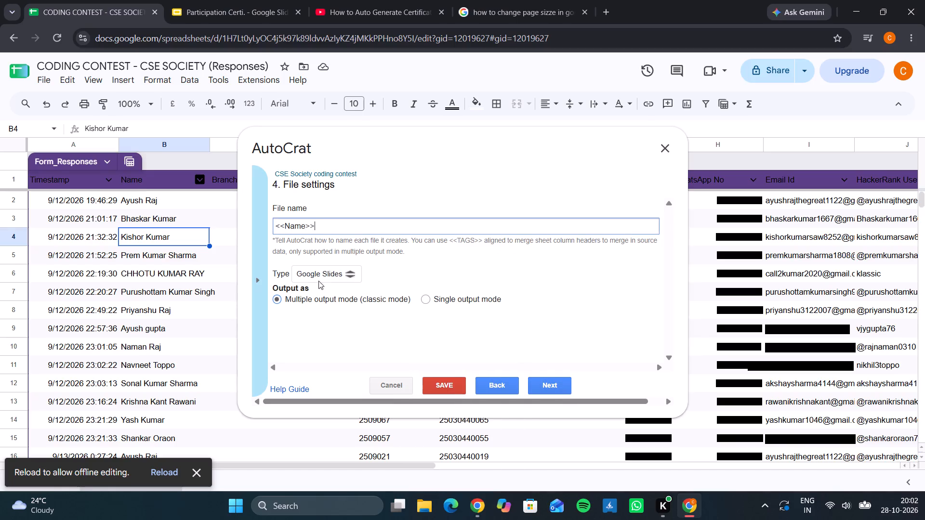
left_click(323, 278)
left_click(334, 301)
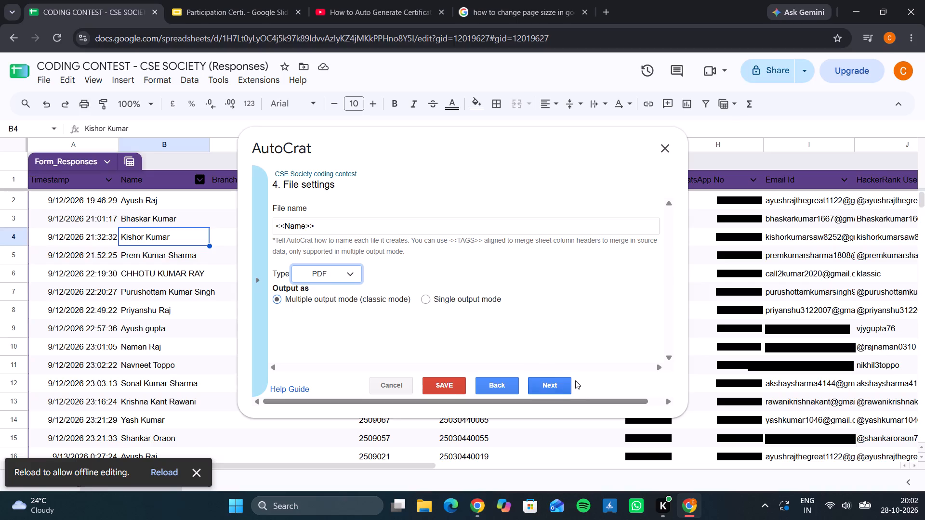
left_click(563, 387)
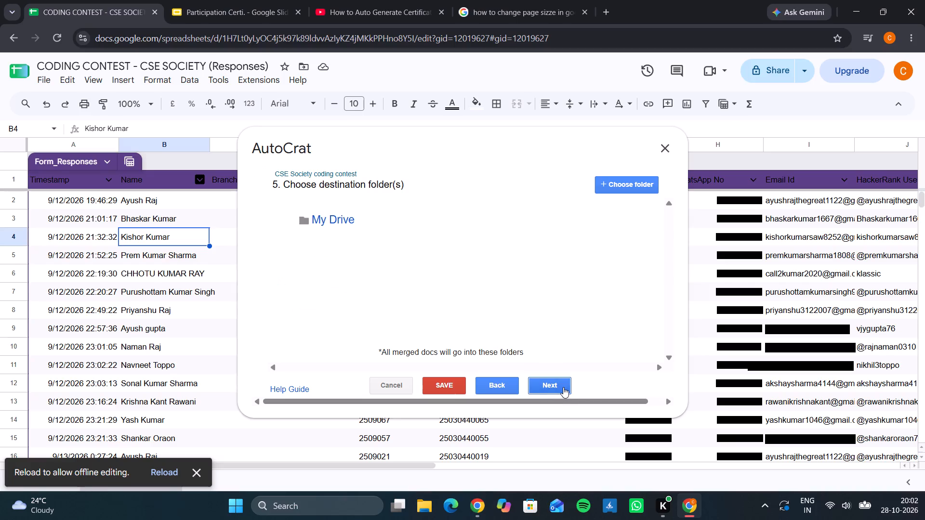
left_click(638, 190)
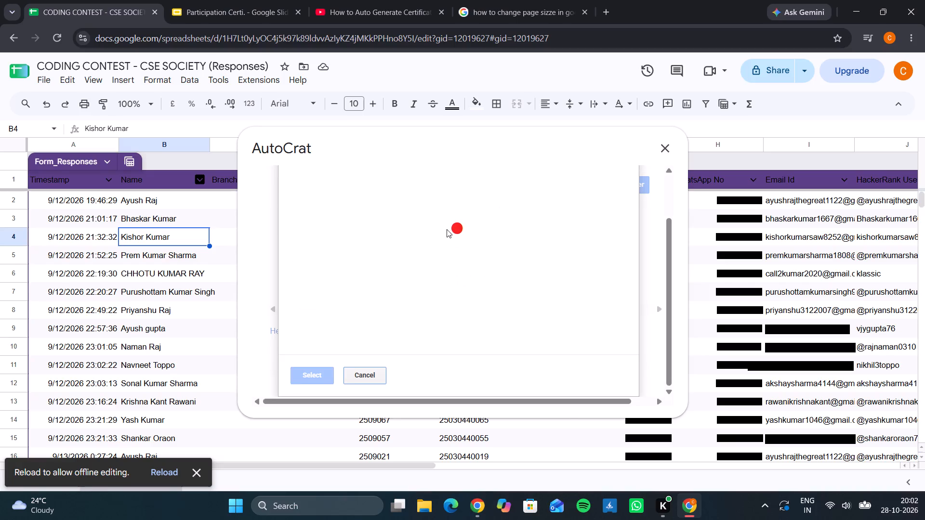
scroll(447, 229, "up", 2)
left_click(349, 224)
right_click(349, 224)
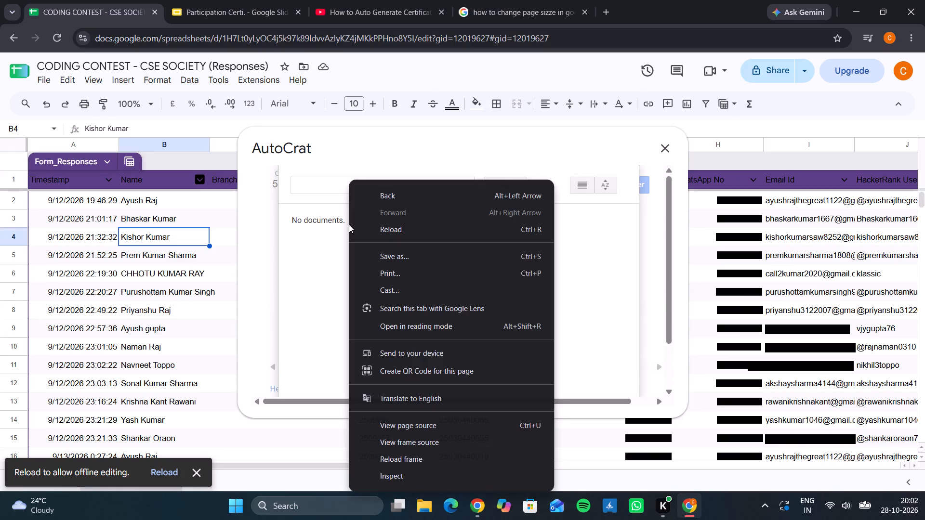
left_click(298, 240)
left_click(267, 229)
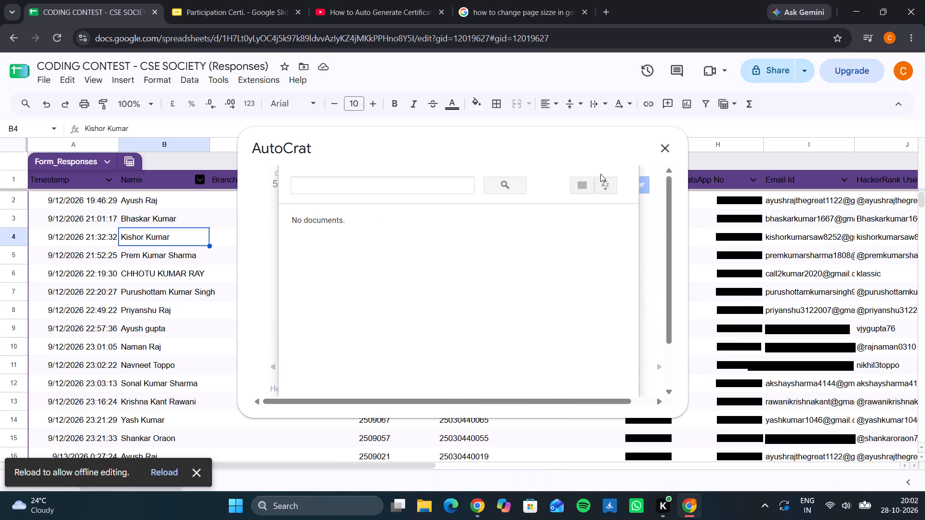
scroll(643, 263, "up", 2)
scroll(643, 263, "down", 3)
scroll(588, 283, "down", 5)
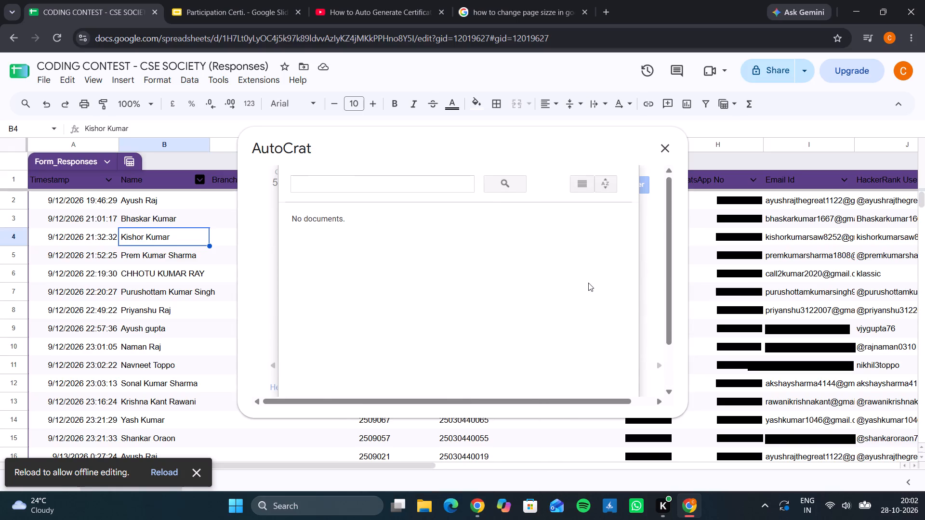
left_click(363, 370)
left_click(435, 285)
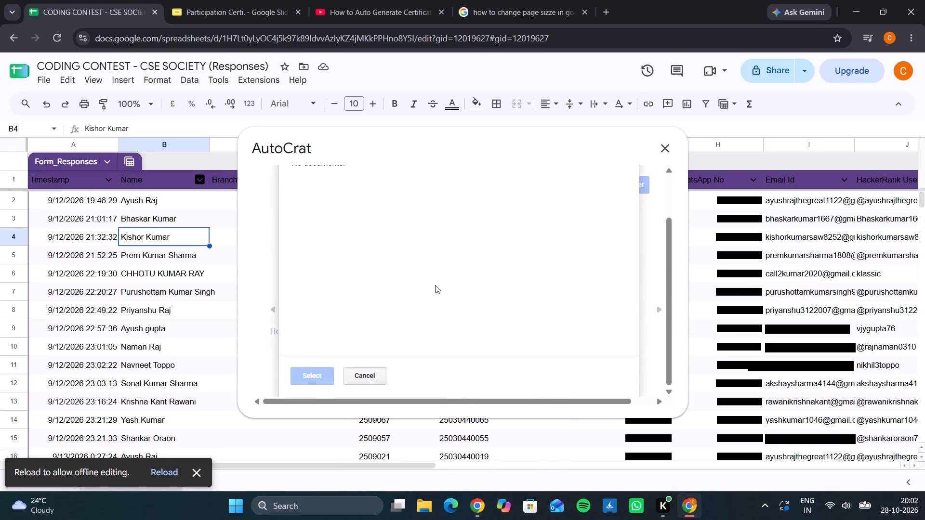
Close the page-size search tab and open My Drive in Google Drive in a new tab.
left_click(612, 10)
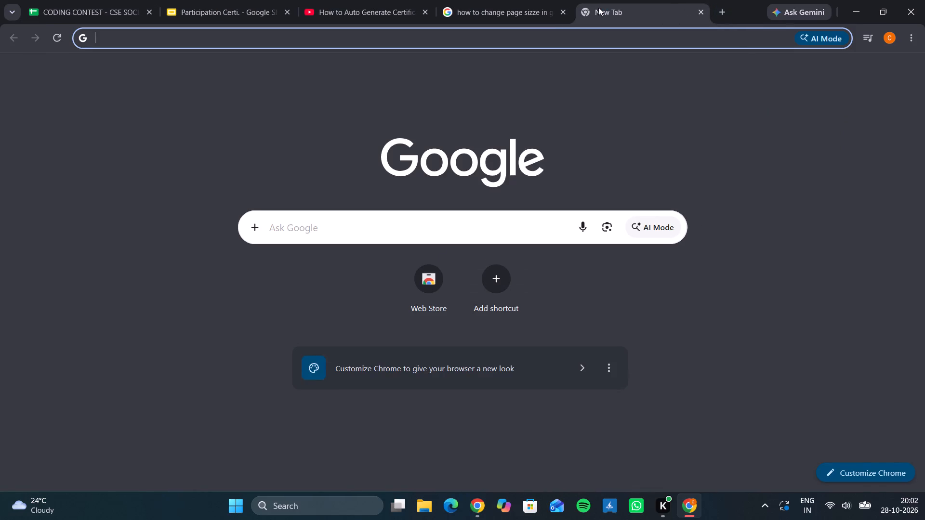
left_click(566, 15)
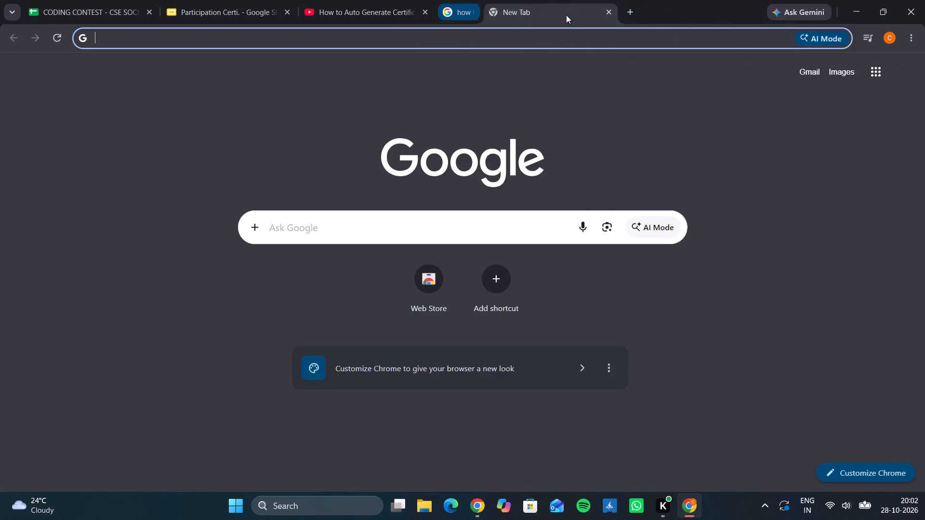
left_click(870, 72)
left_click(805, 163)
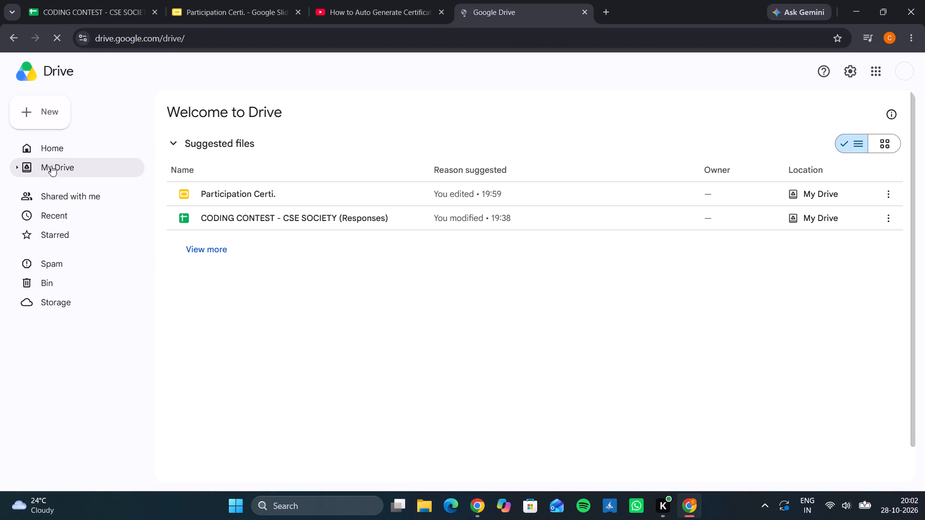
left_click(51, 166)
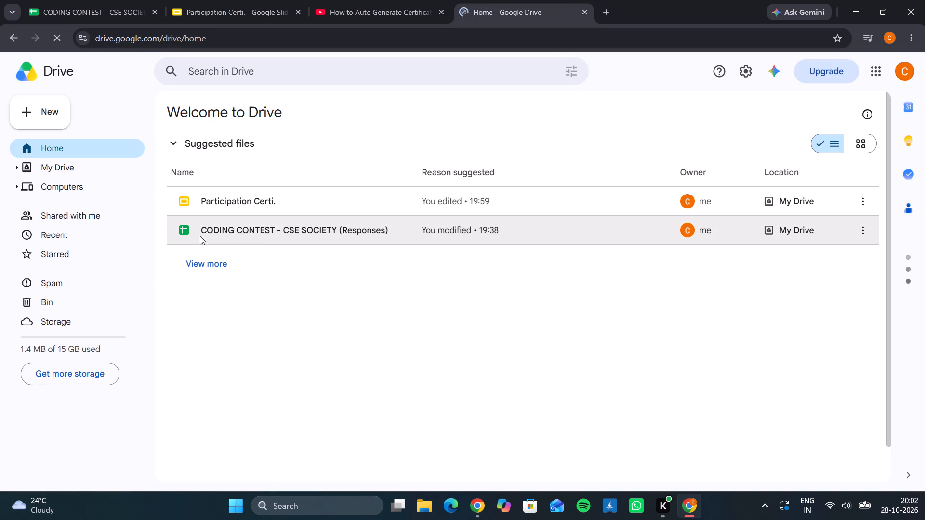
right_click(302, 316)
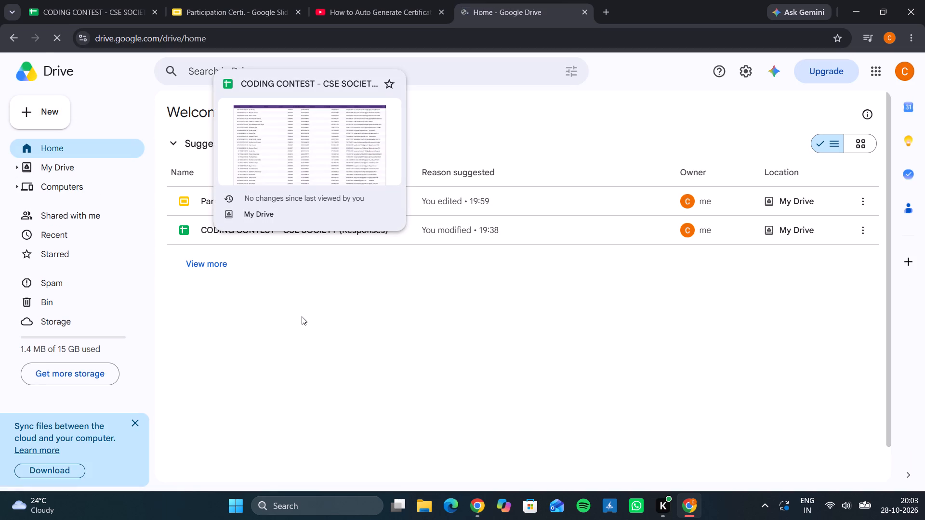
triple_click(245, 303)
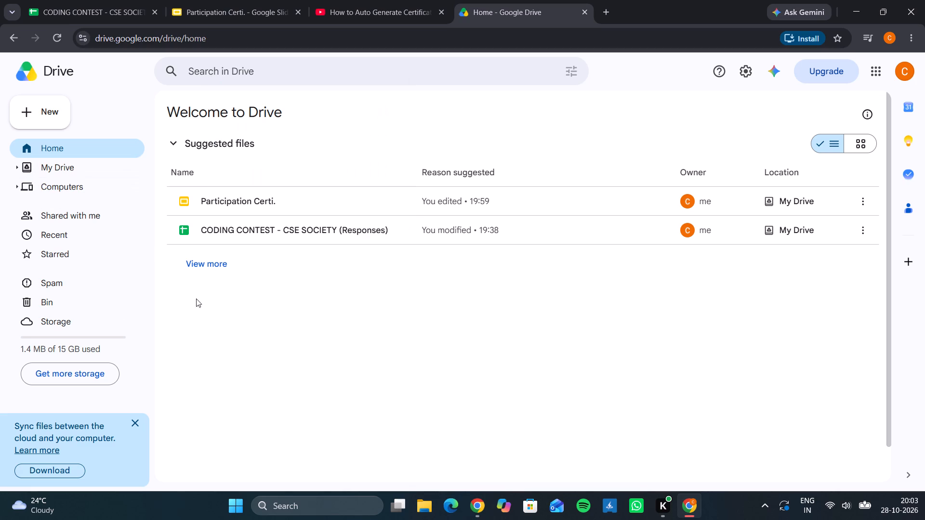
right_click(198, 301)
left_click(233, 289)
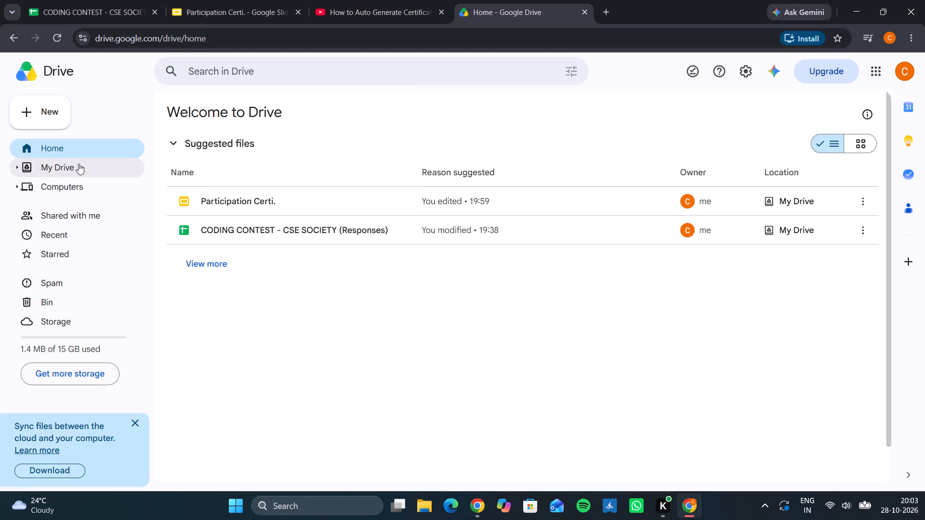
left_click(79, 164)
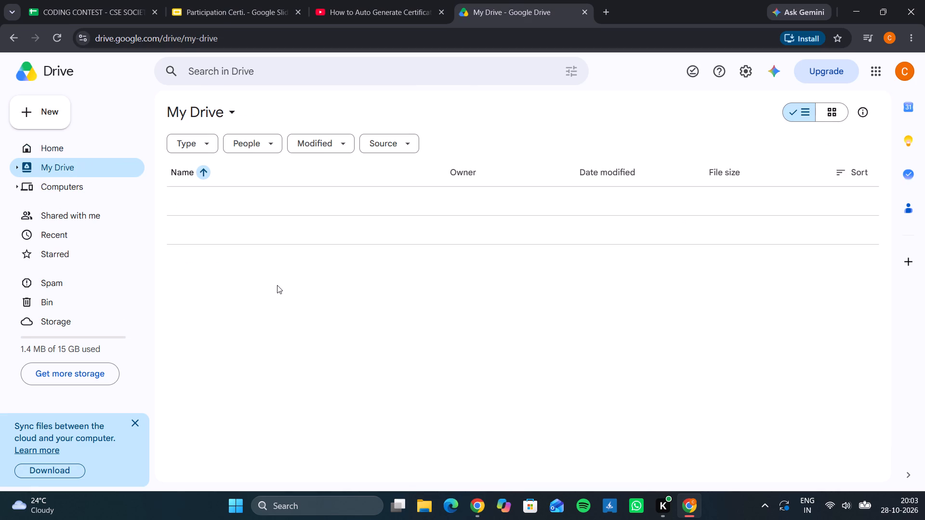
Create a folder named Coding Contest Certificate in My Drive and open it.
left_click(277, 285)
right_click(277, 285)
left_click(350, 97)
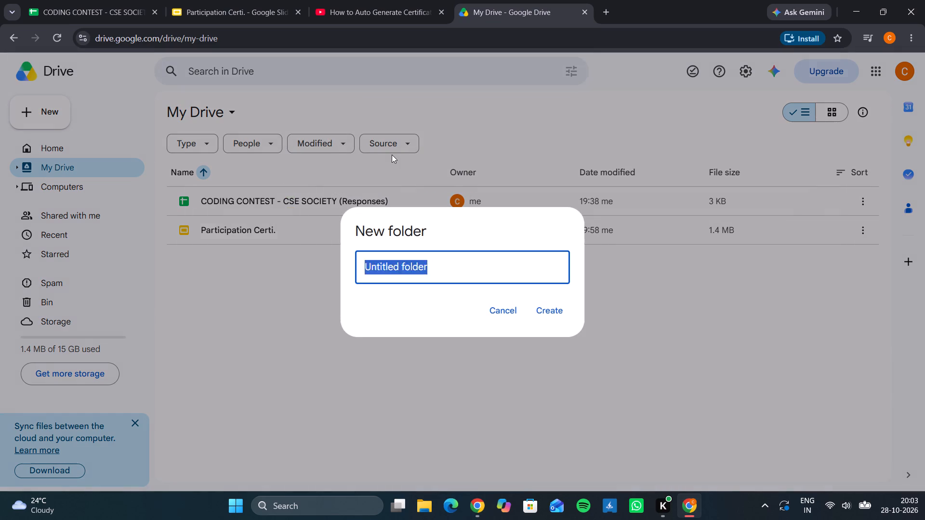
type("oding")
key("space")
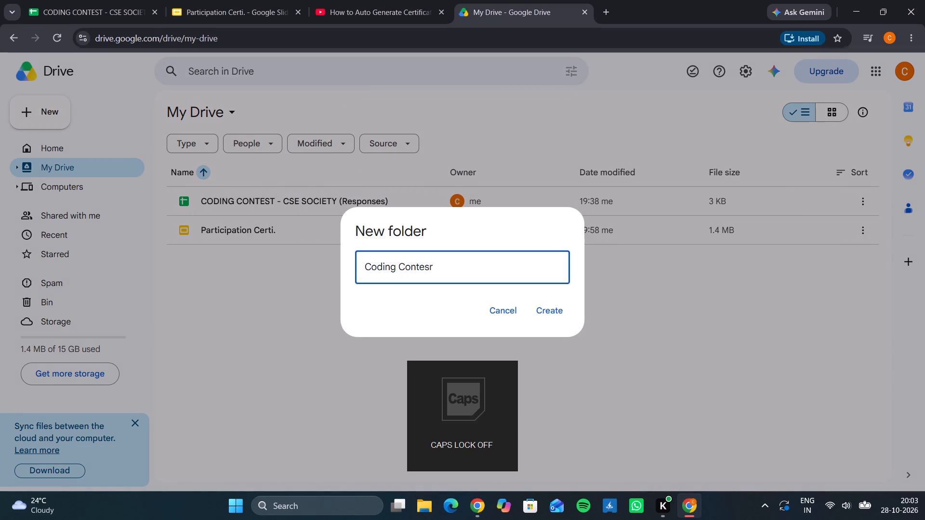
key("BackSpace")
key("t")
key("space")
left_click(553, 306)
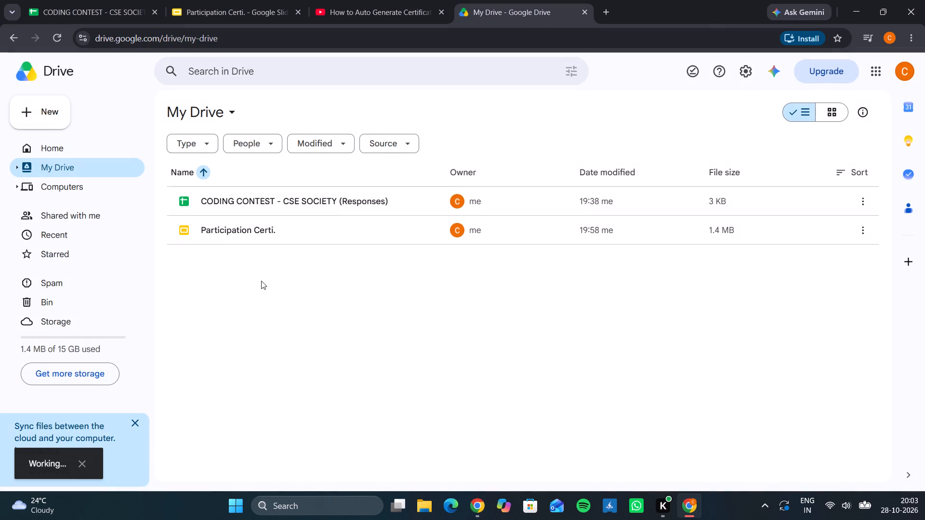
double_click(260, 202)
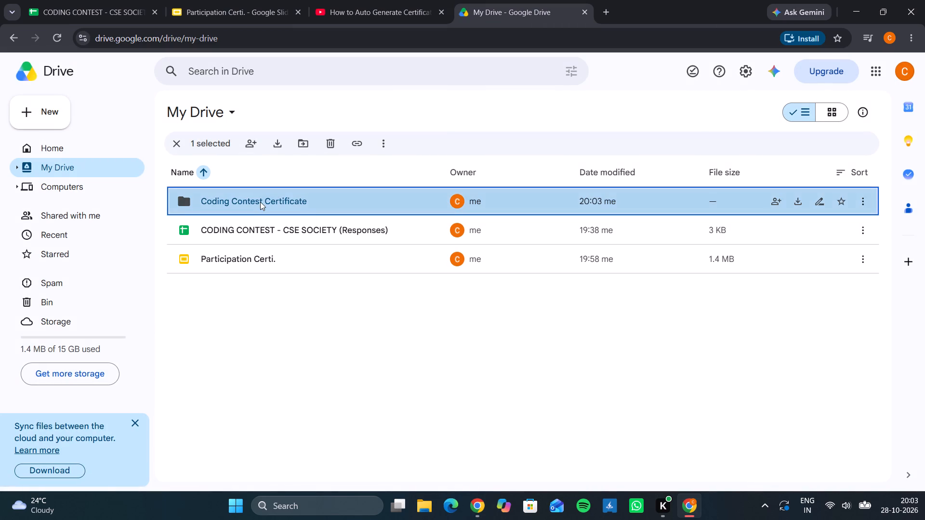
left_click(287, 252)
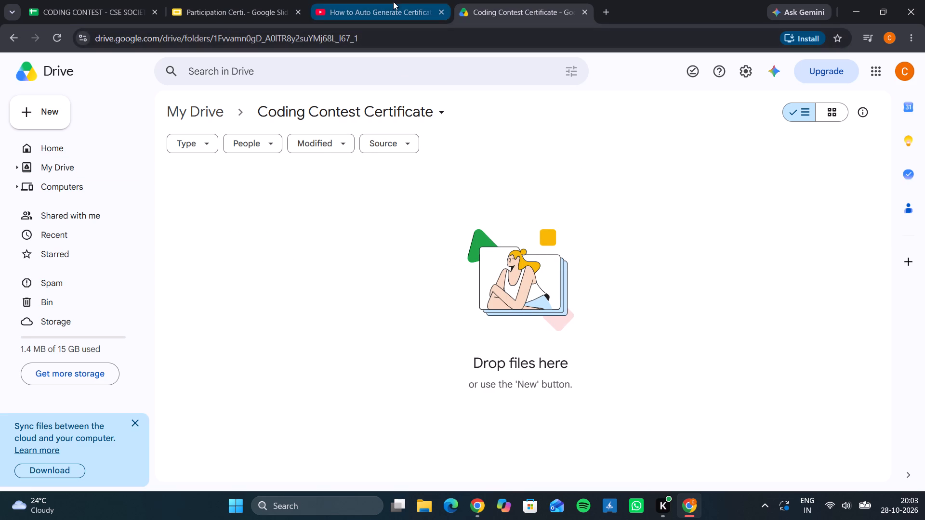
Return to the responses spreadsheet, add Coding Contest Certificate as the AutoCrat job's destination folder, and continue.
left_click(246, 0)
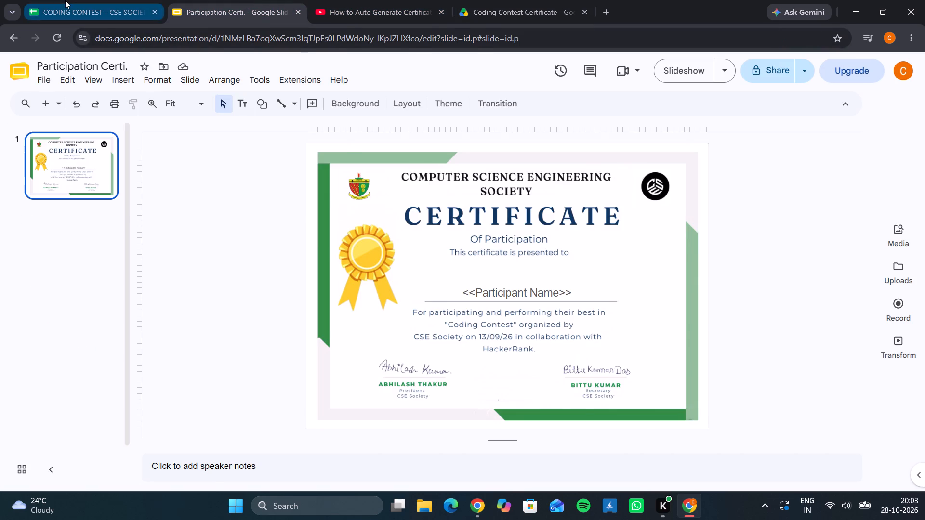
left_click(65, 0)
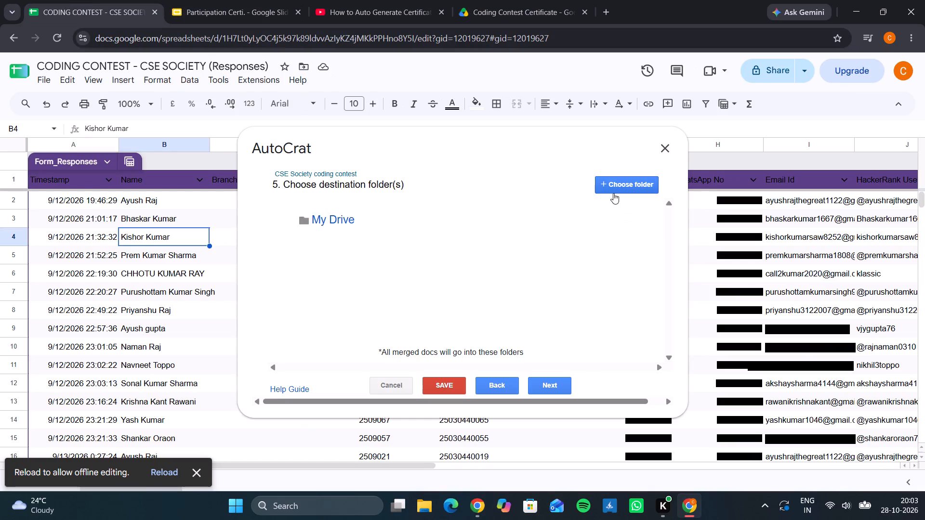
left_click(613, 193)
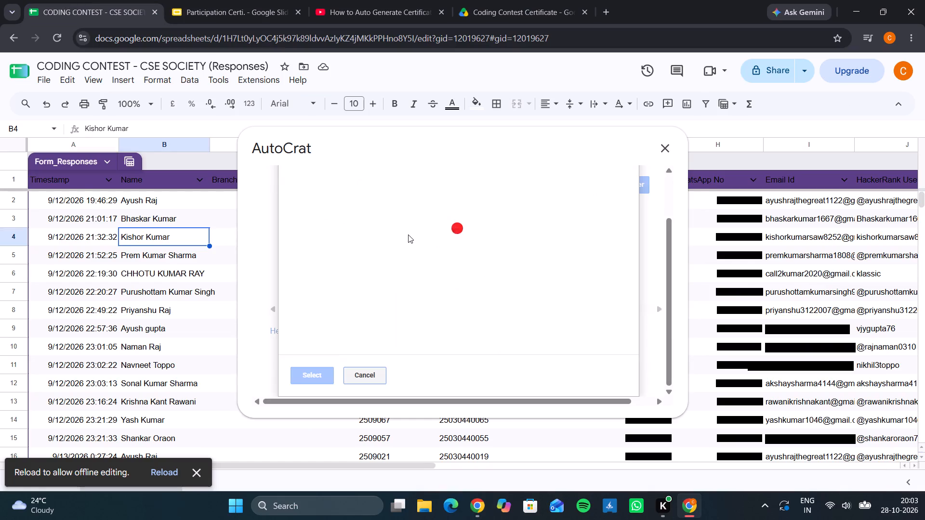
scroll(408, 234, "up", 3)
left_click(355, 232)
scroll(361, 261, "down", 5)
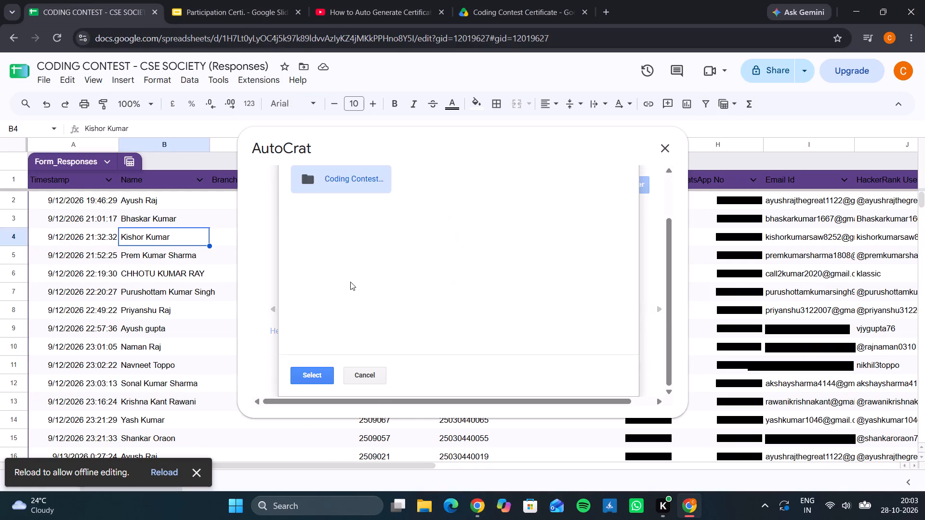
left_click(315, 372)
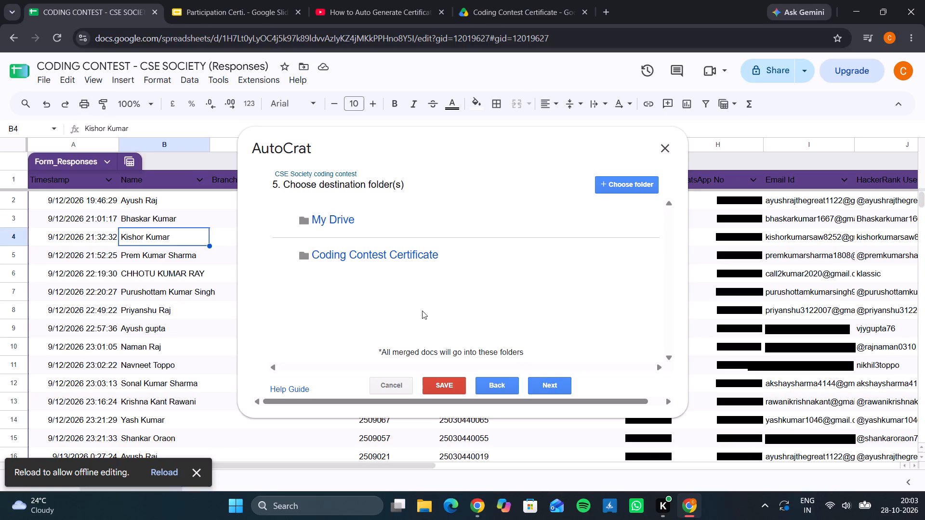
left_click(352, 255)
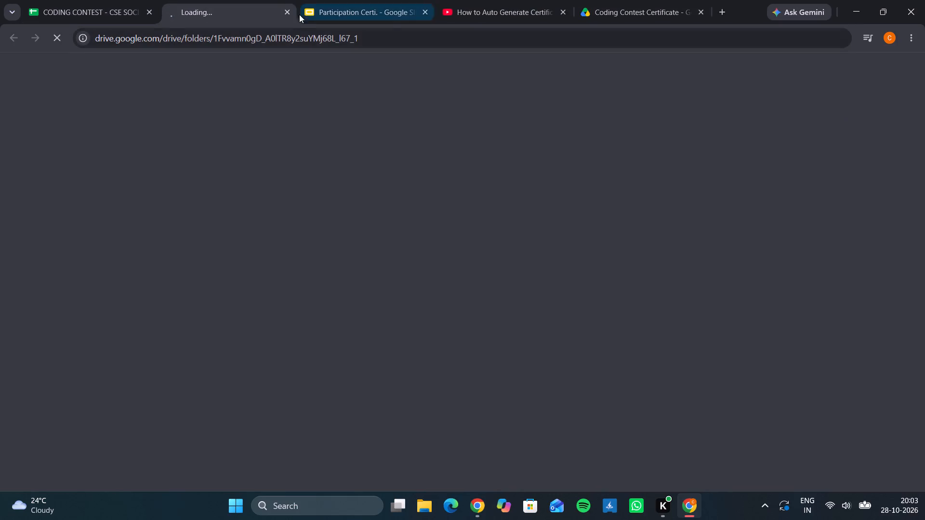
left_click(288, 14)
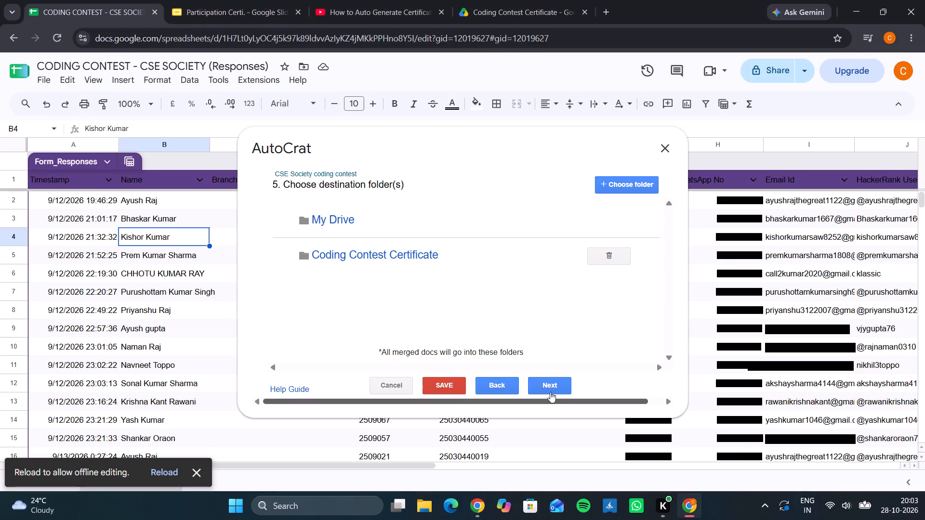
left_click(550, 377)
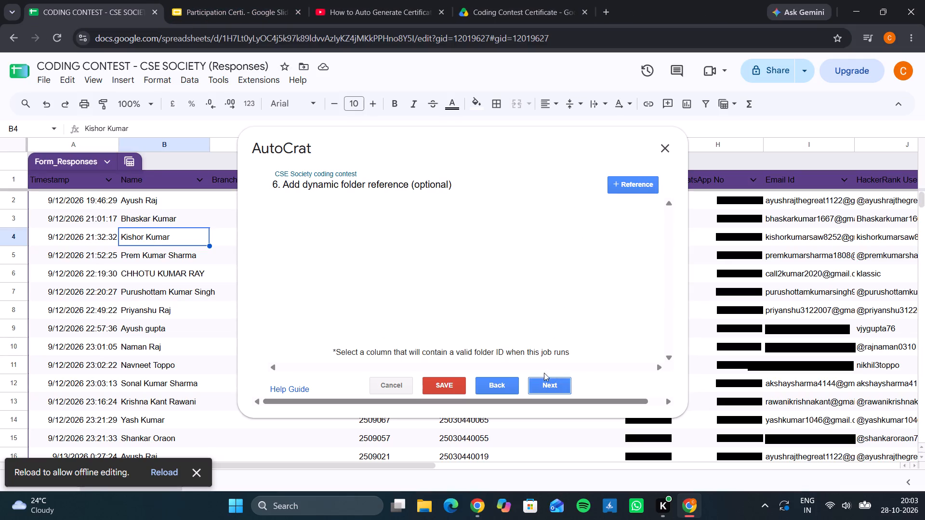
Skip the optional dynamic folder reference and merge condition, and continue to the document sharing and email settings.
left_click(542, 382)
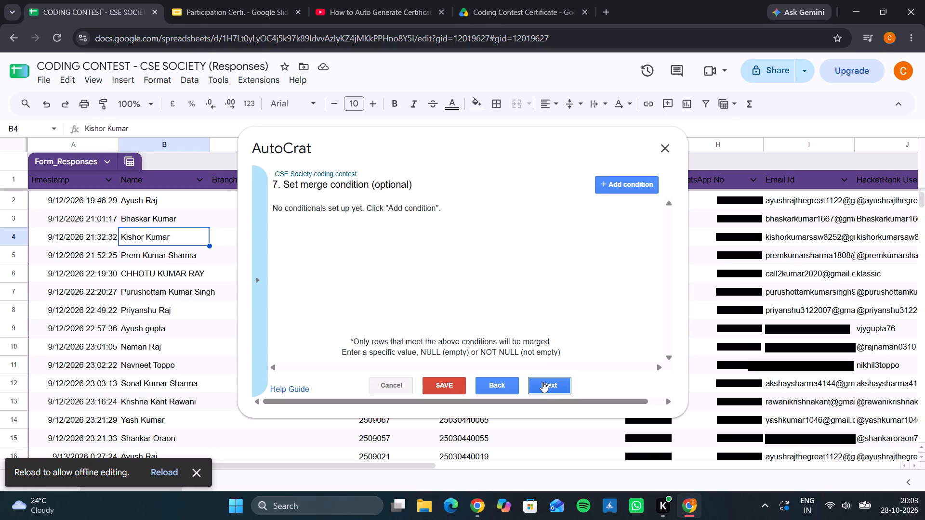
left_click(542, 382)
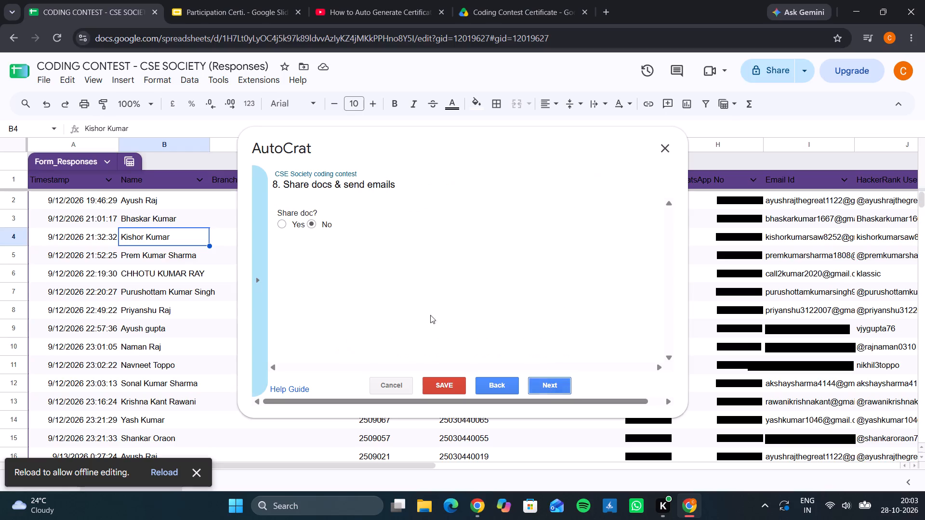
Enable document sharing for the AutoCrat job and bring the email recipient fields into view.
left_click(281, 225)
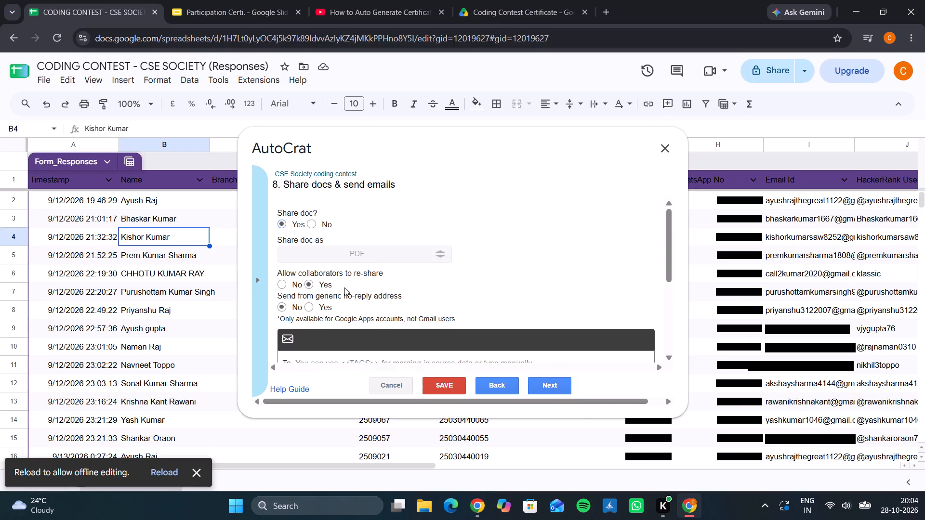
scroll(344, 287, "down", 2)
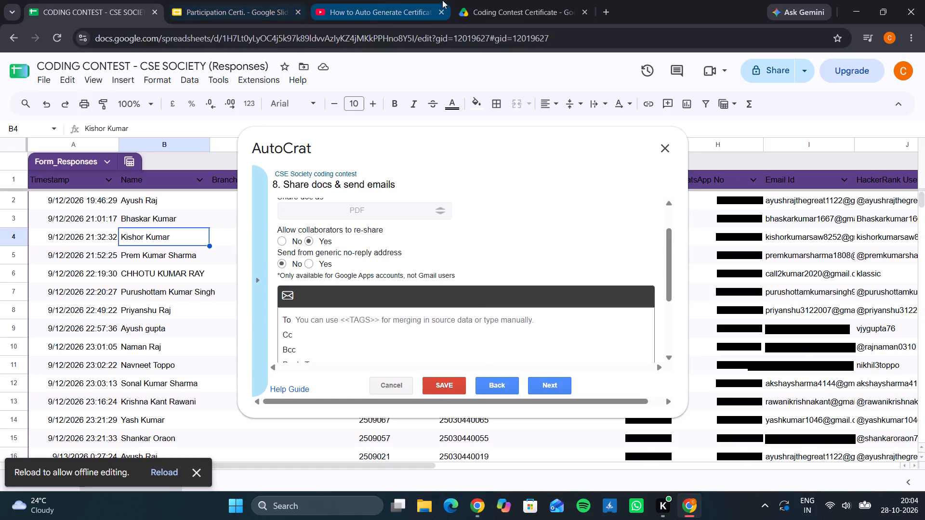
Switch to the YouTube certificate tutorial and examine how AutoCrat's email recipient tag, subject and message are filled in.
left_click(471, 0)
left_click(372, 0)
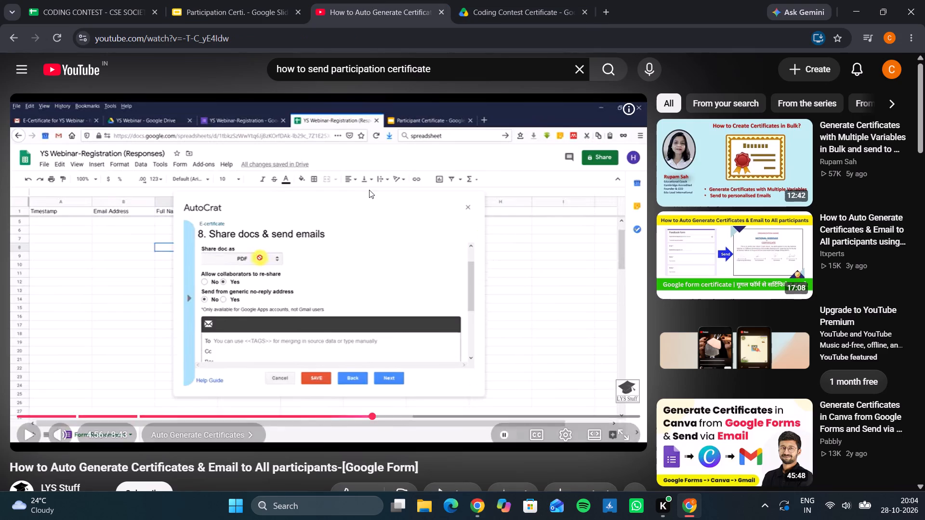
left_click(369, 190)
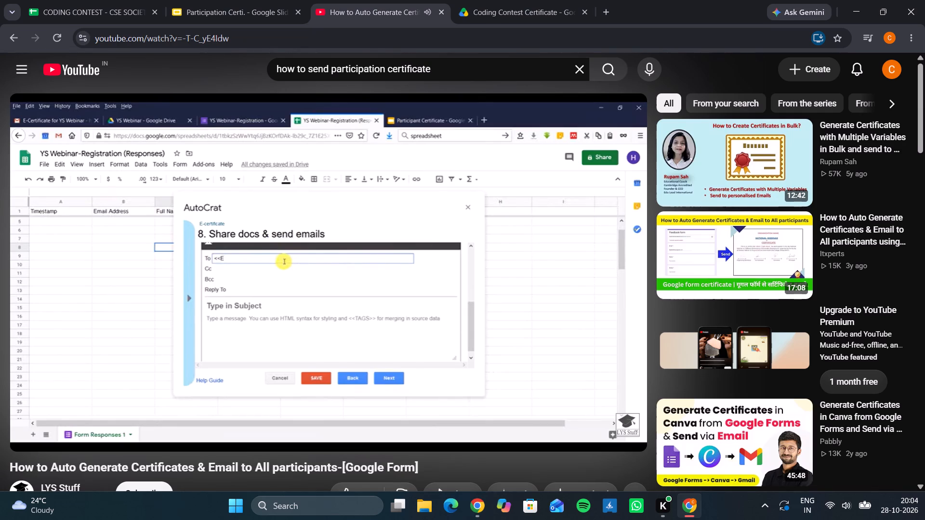
key("Right")
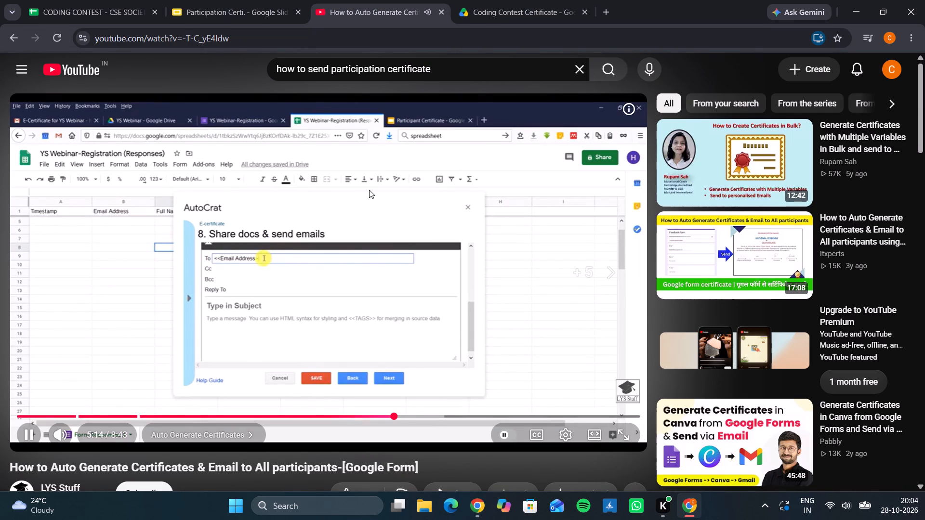
key("Right")
key("Right")
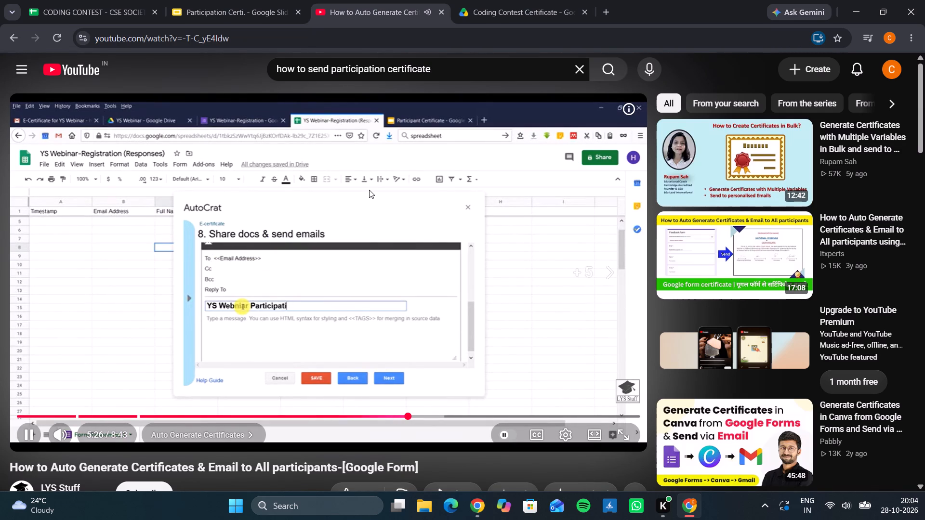
key("Right")
key("Right")
key("Right")
key("Right")
key("Right")
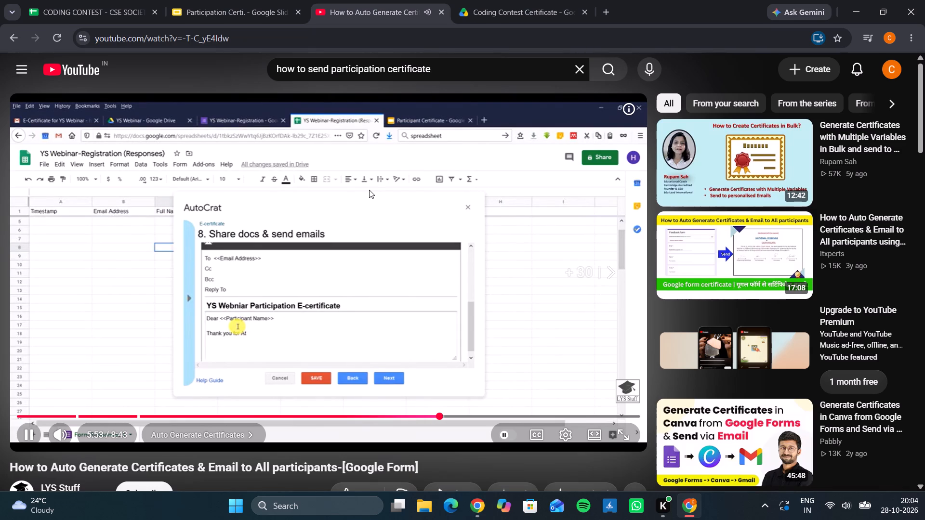
key("Right")
key("Right")
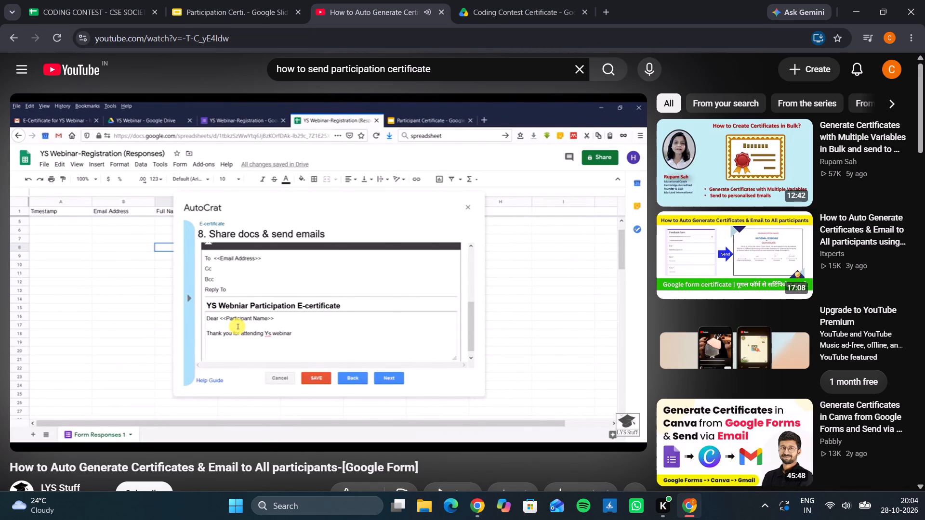
key("Right")
key("Right")
key("Right")
key("Right")
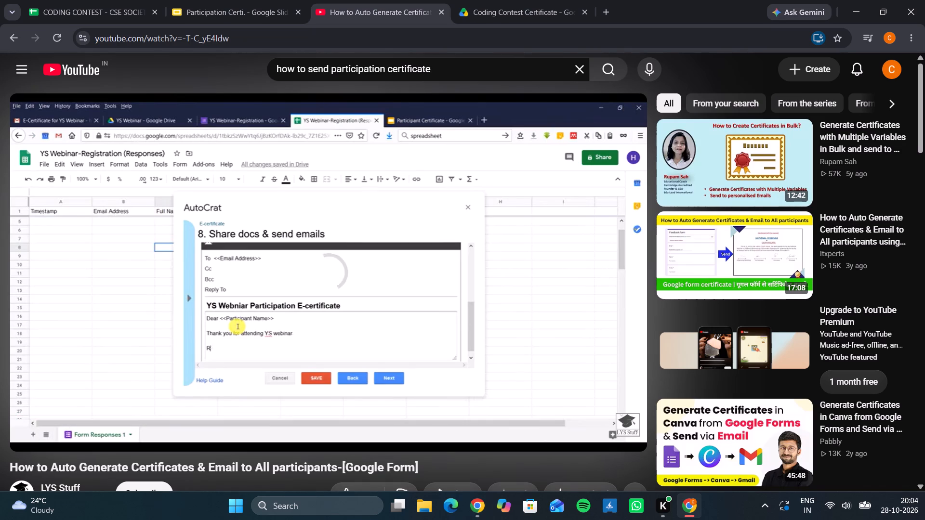
Examine the tutorial's job trigger settings and go back over its completed AutoCrat email message.
key("Right")
key("Right")
key("Right")
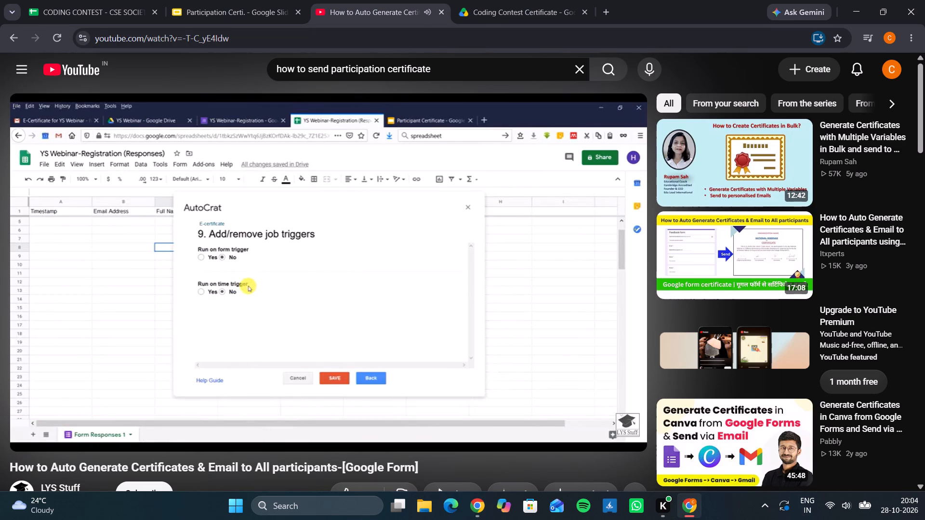
key("Left")
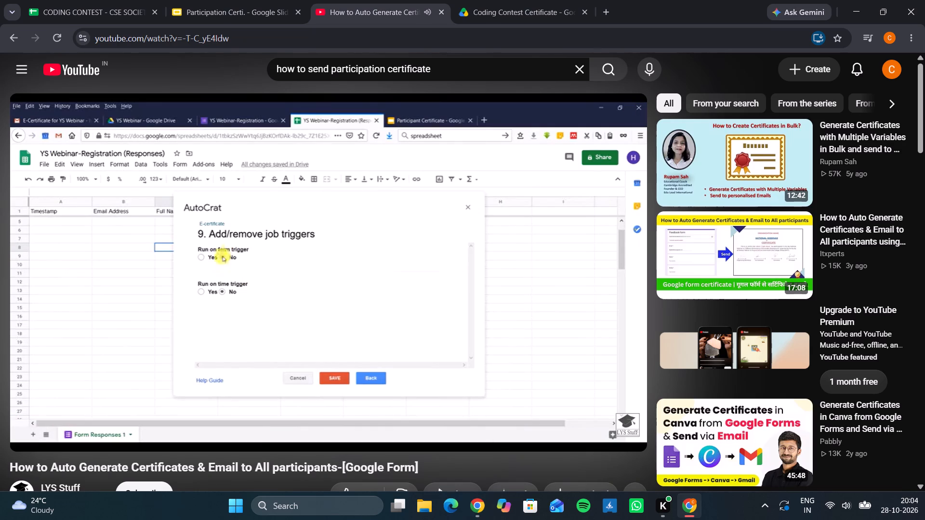
key("Left")
key("Left")
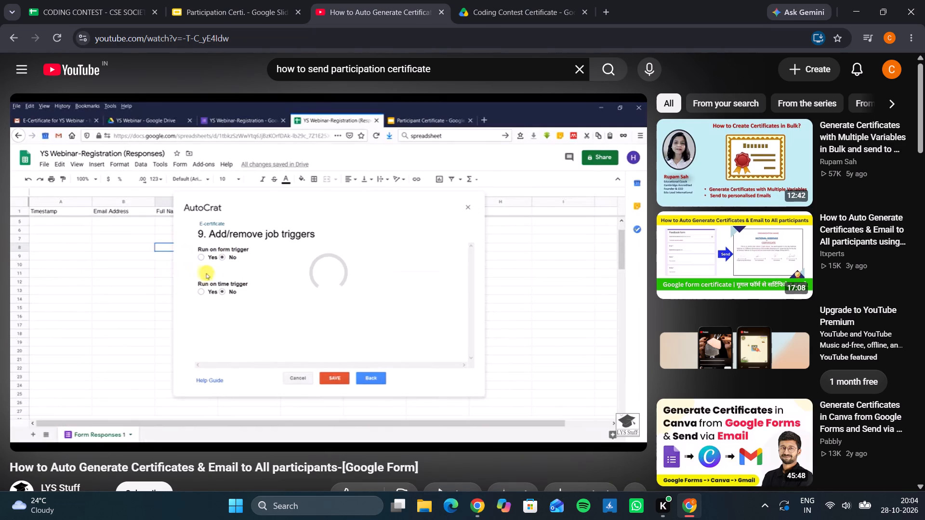
key("Right")
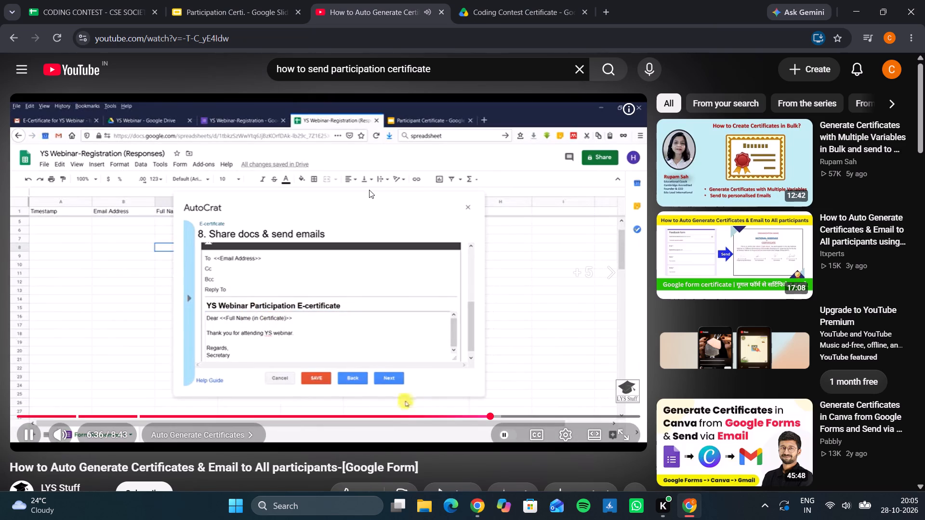
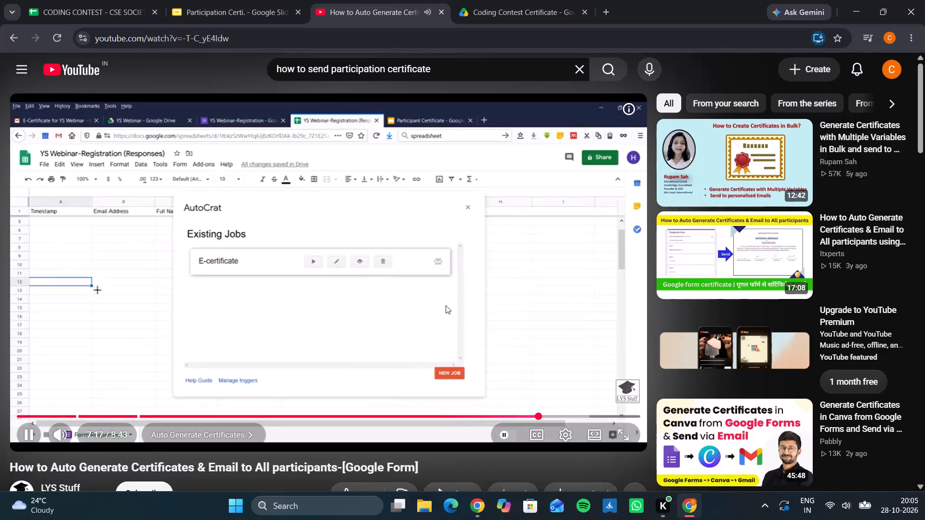
Pause the tutorial, return to the coding contest responses sheet, and set the AutoCrat email recipient to <<Email Id>>.
left_click(312, 287)
left_click(189, 0)
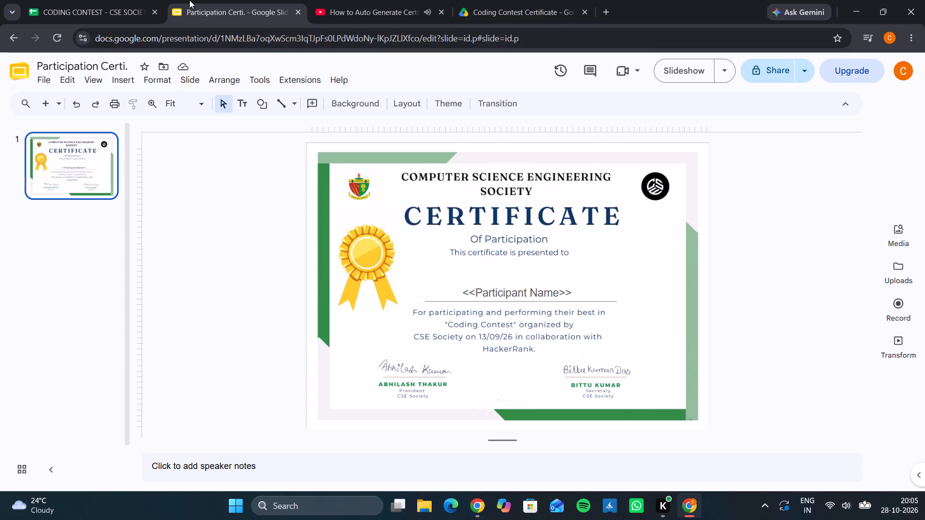
left_click(92, 0)
left_click(539, 5)
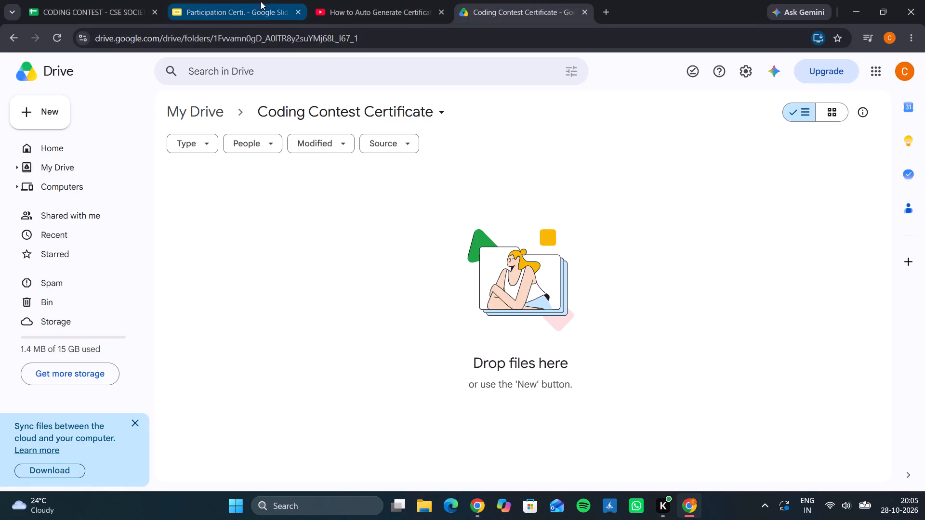
left_click(200, 0)
left_click(85, 0)
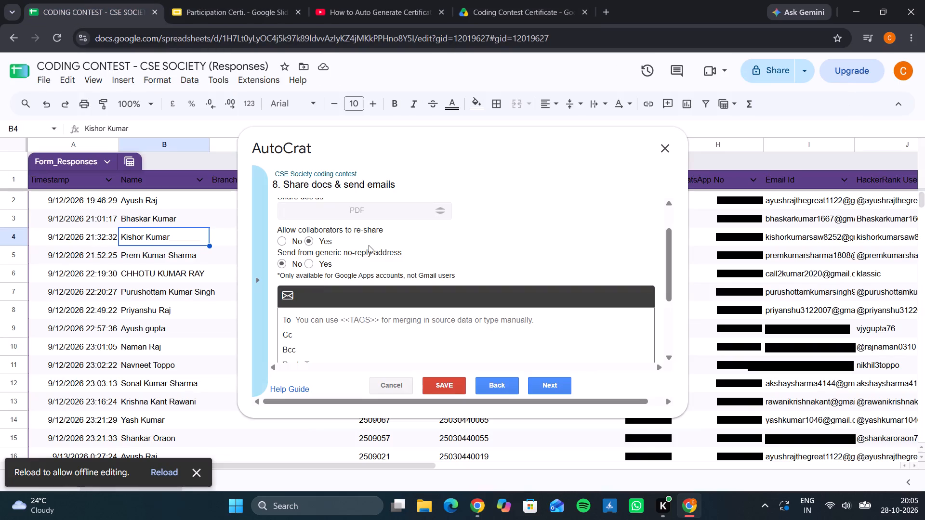
scroll(333, 264, "down", 2)
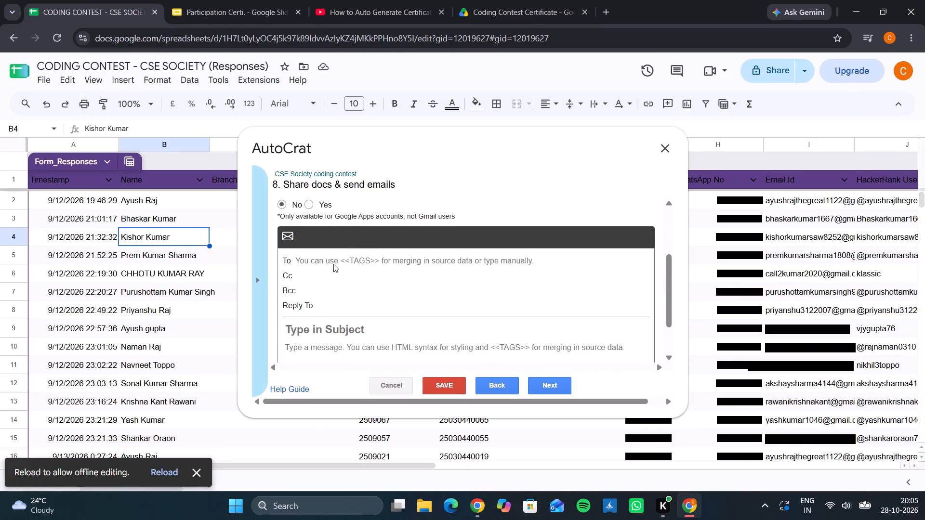
left_click(352, 259)
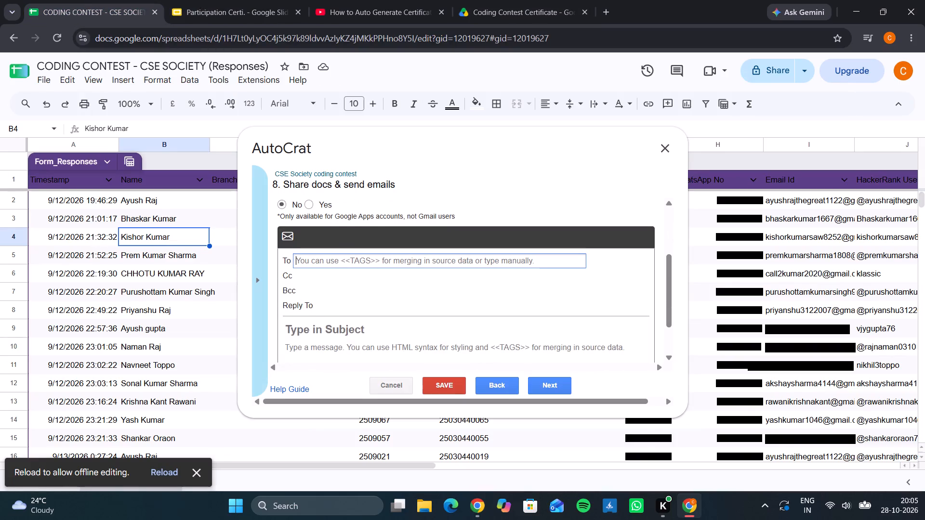
type("<<")
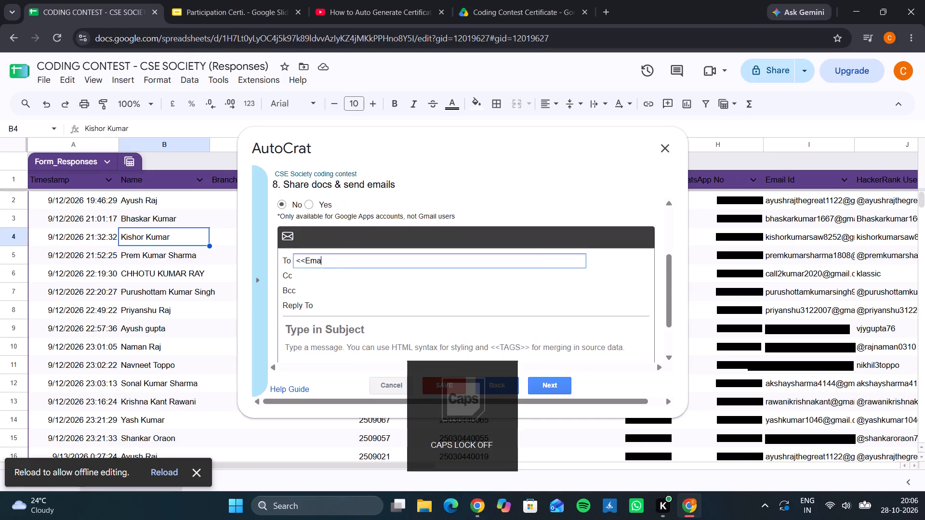
key("space")
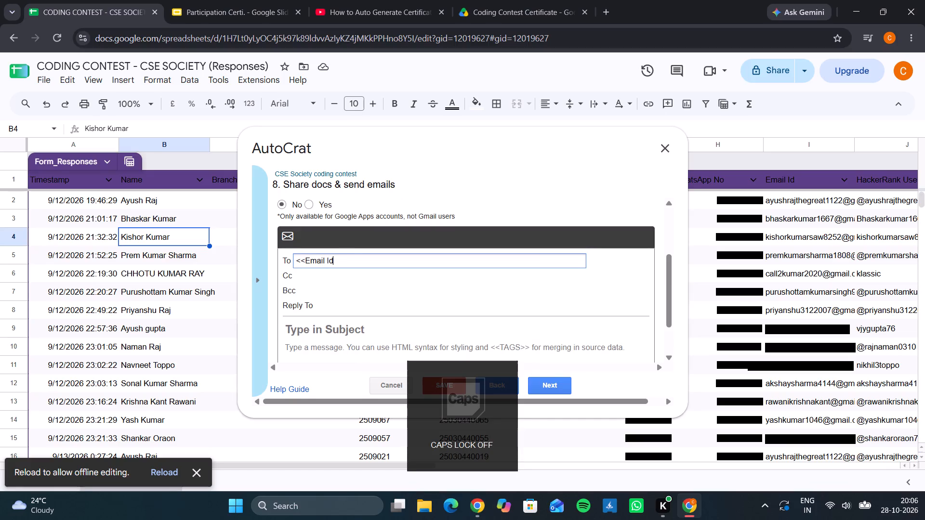
type(">>")
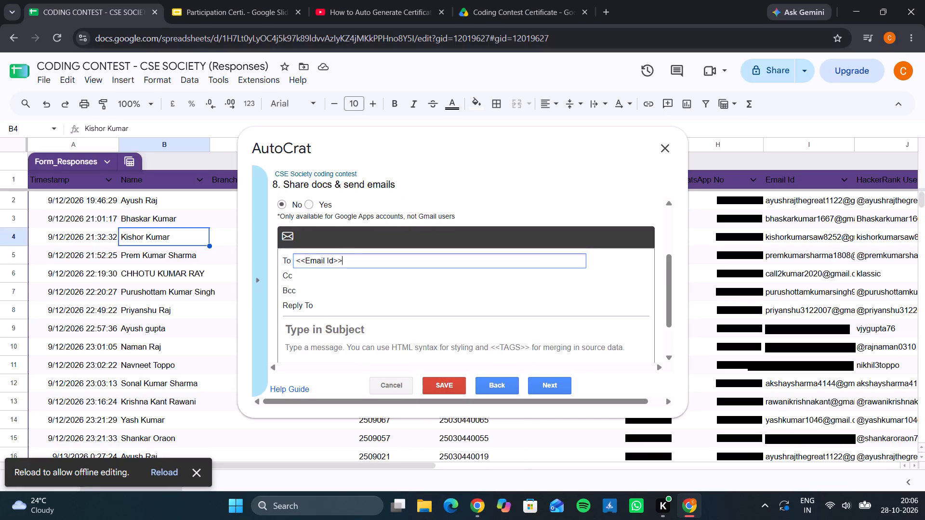
Open the subject of the AutoCrat email for editing.
left_click(320, 311)
scroll(320, 311, "down", 1)
left_click(334, 306)
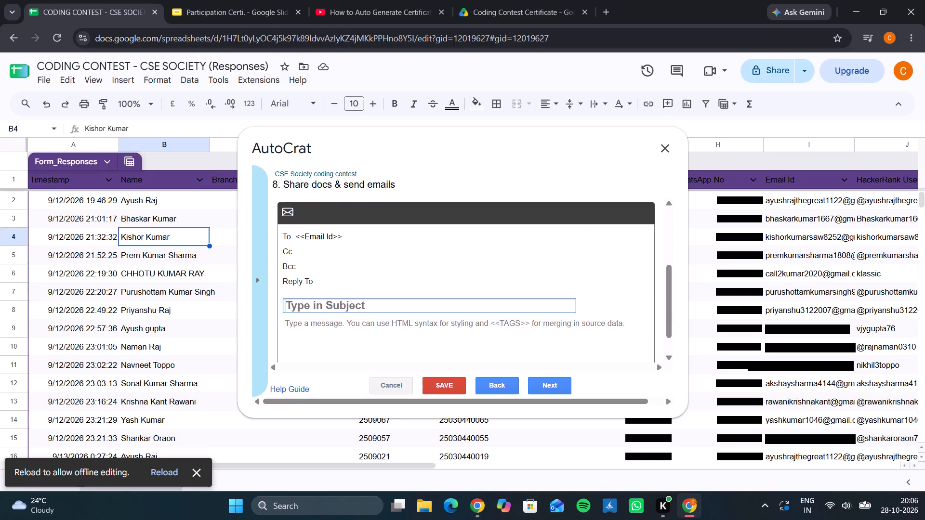